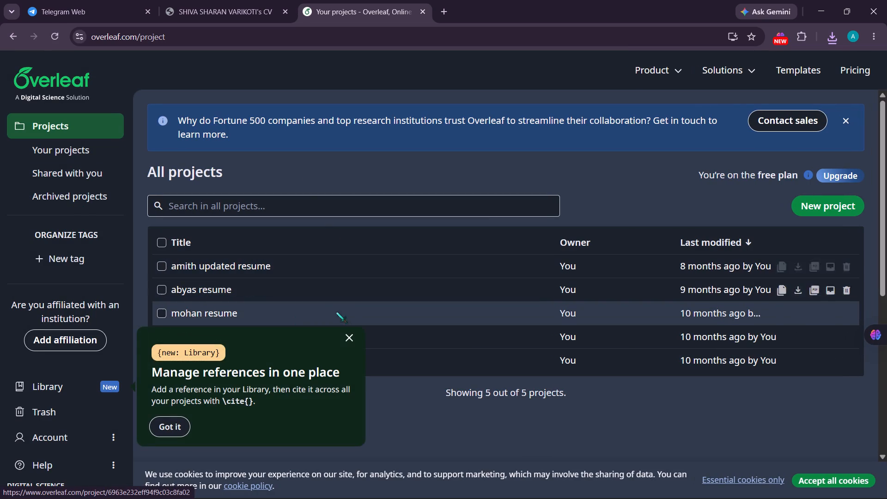
# Dismiss the Library announcement and open the "amith updated resume" project.
pyautogui.click(348, 337)
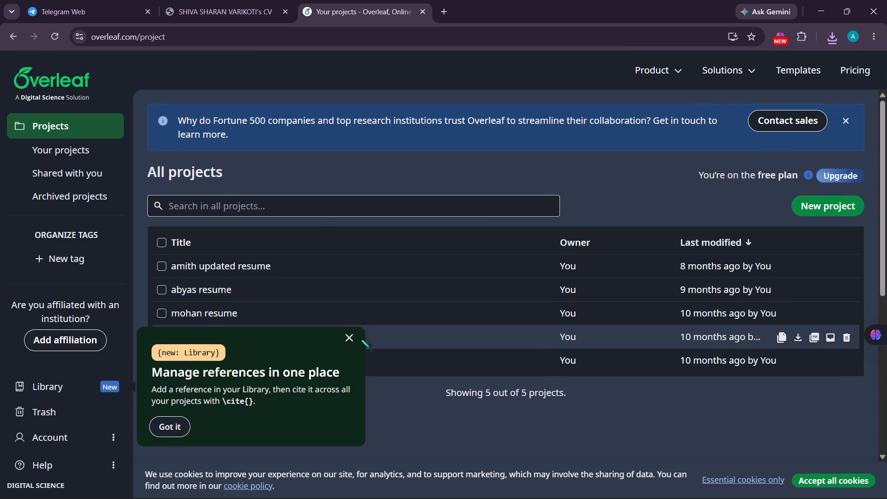
pyautogui.click(349, 338)
pyautogui.click(222, 262)
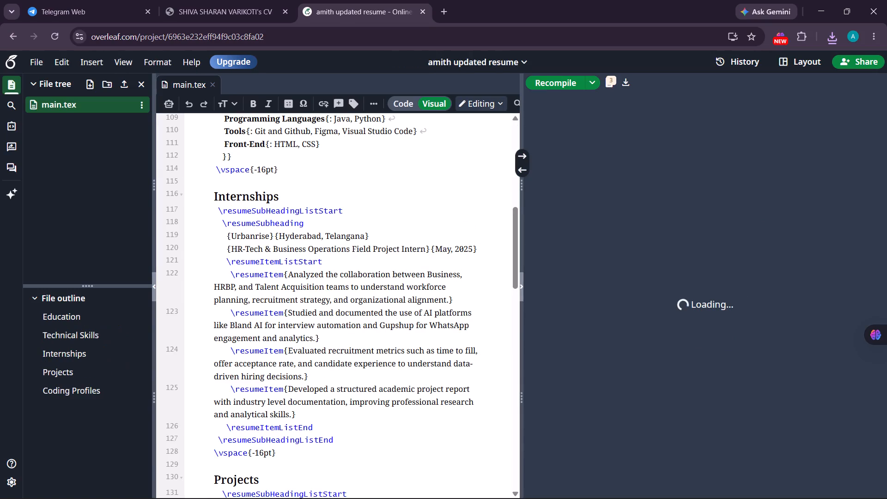
# Recompile the resume to generate its PDF preview.
pyautogui.scroll(16, 370, 373)
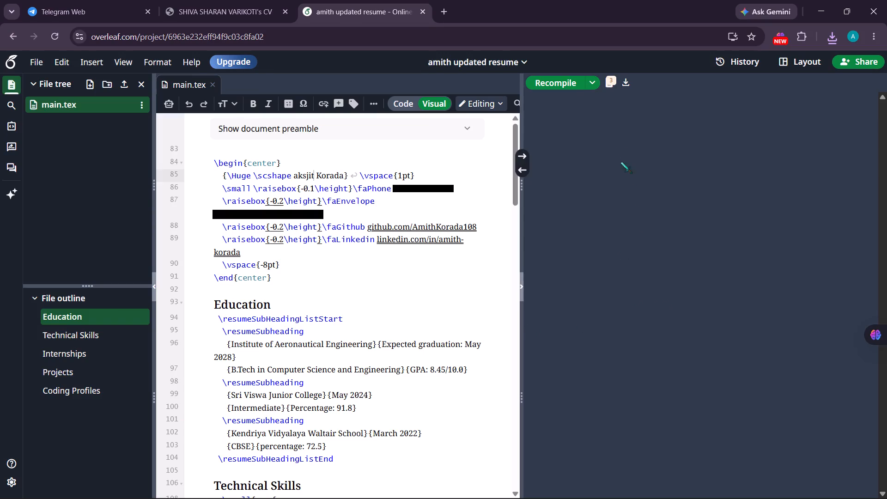
pyautogui.click(565, 87)
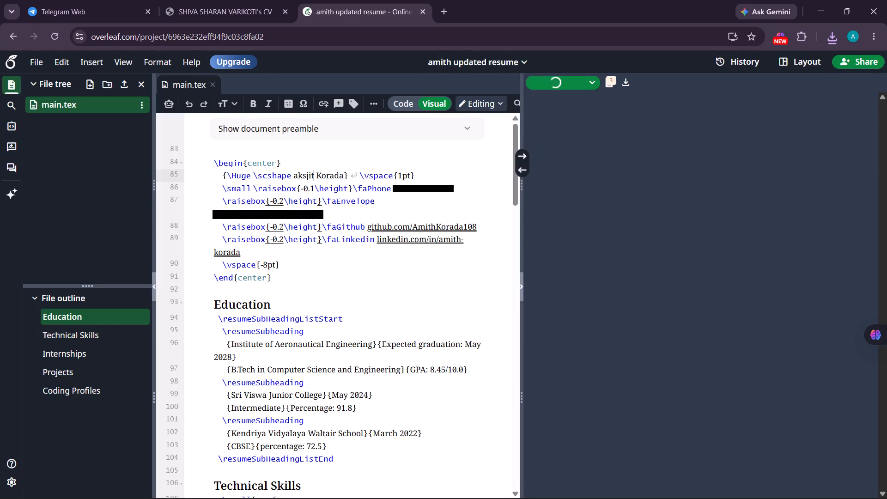
pyautogui.scroll(5, 385, 295)
pyautogui.scroll(-2, 388, 293)
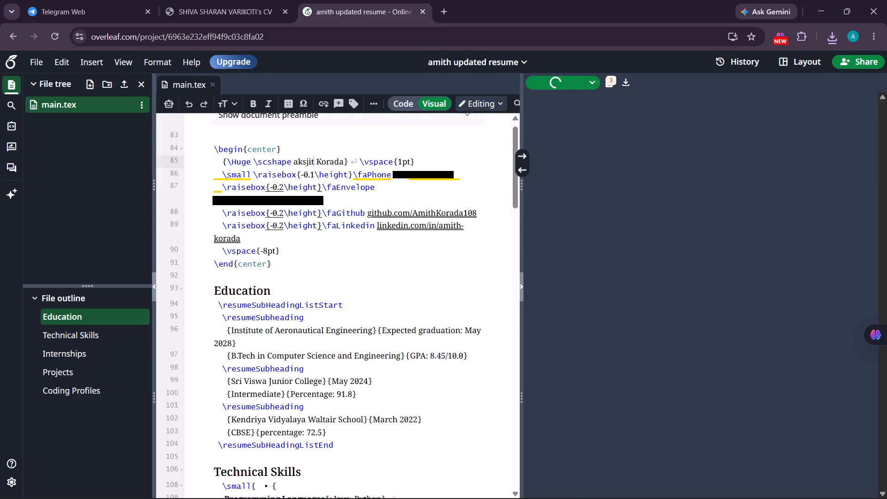
pyautogui.scroll(4, 388, 293)
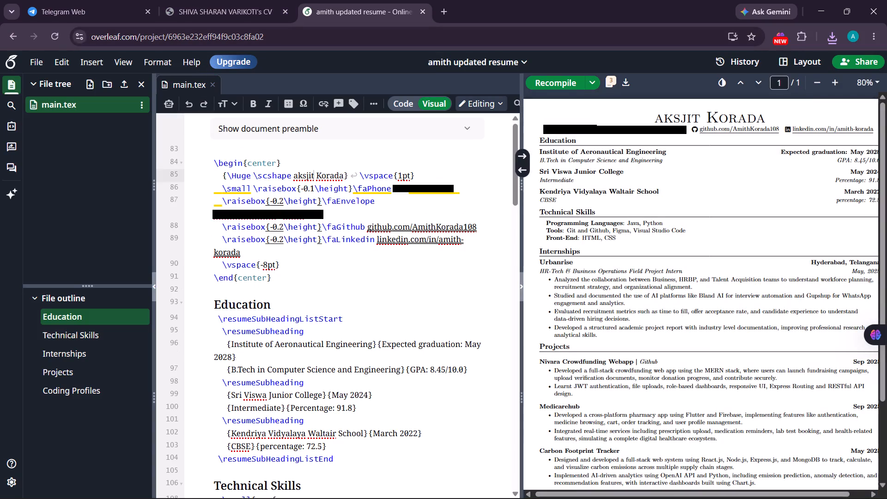
# Change the B.Tech grade in the Education section to "CGPA: 8.1/10.0" and recompile the resume.
pyautogui.click(409, 371)
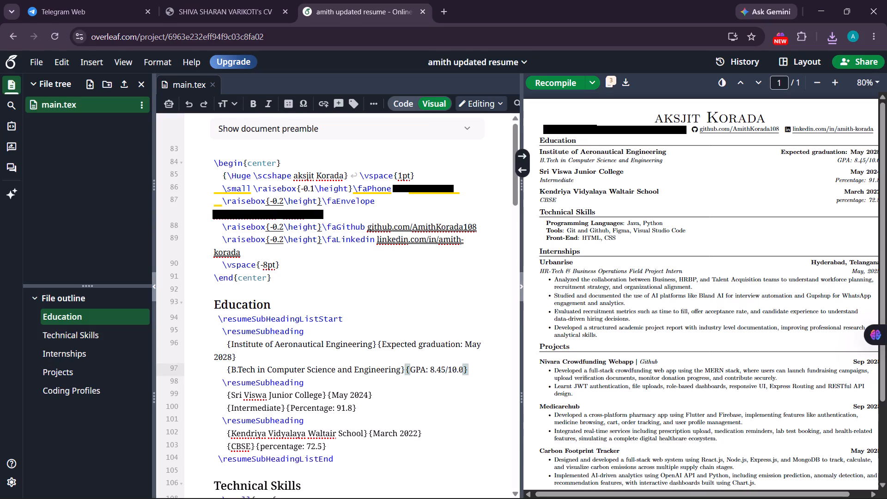
pyautogui.press('c')
pyautogui.press('BackSpace')
pyautogui.hotkey('shift', 'c')
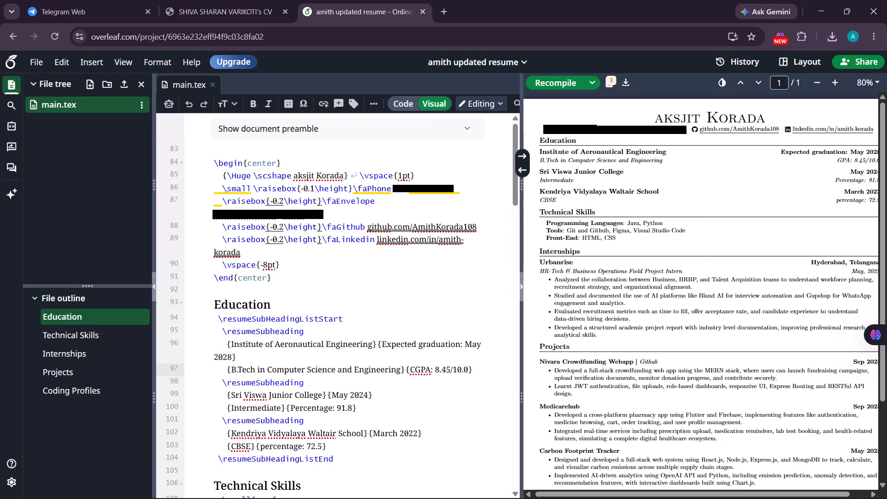
pyautogui.click(450, 371)
pyautogui.press('BackSpace')
pyautogui.press('BackSpace')
pyautogui.press('1')
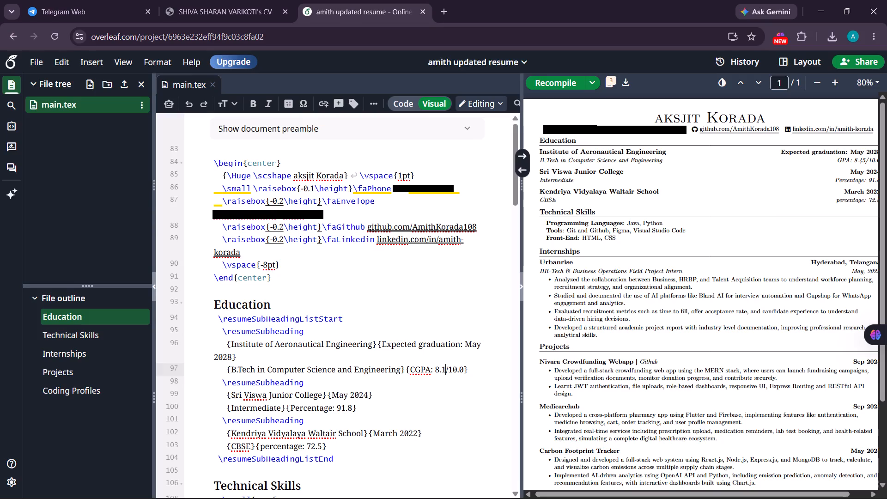
pyautogui.click(545, 79)
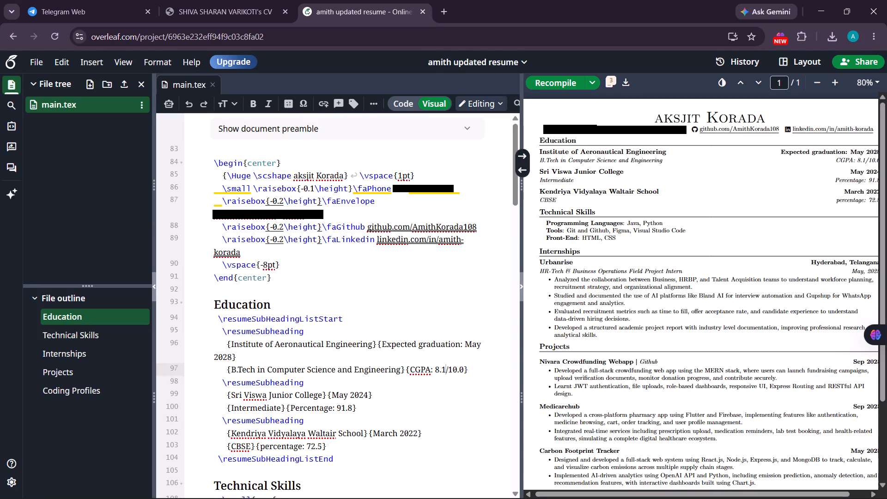
# Detach the reference CV resume_sept_2026.pdf into its own maximized browser window.
pyautogui.moveTo(222, 0); pyautogui.dragTo(315, 288)
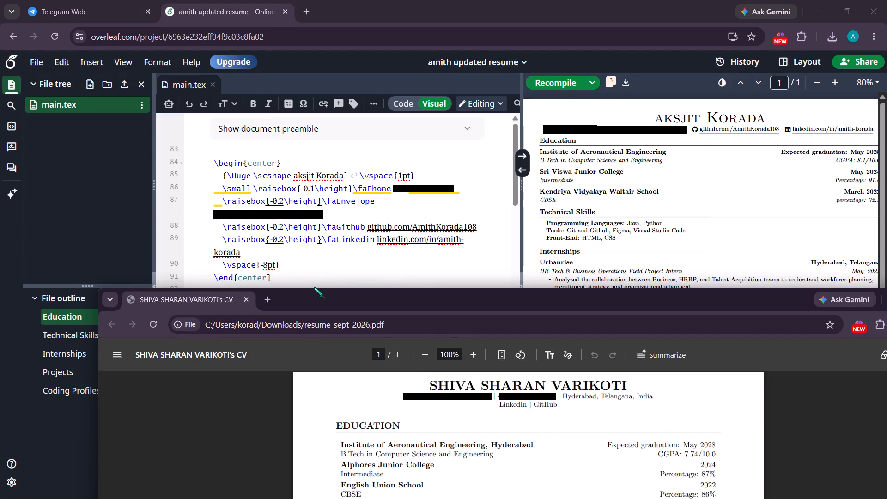
pyautogui.press('super+Up')
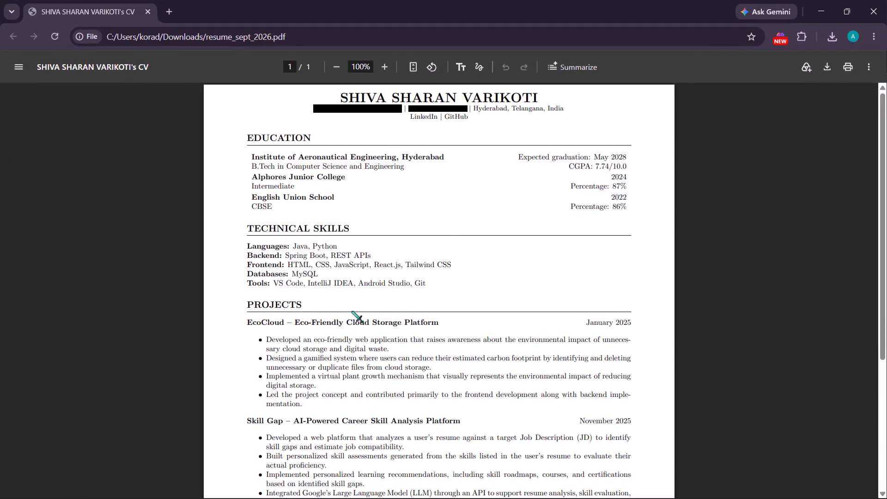
# Switch back to Overleaf, replace the first name in the resume header with "Amith", and recompile.
pyautogui.hotkey('alt', 'Tab')
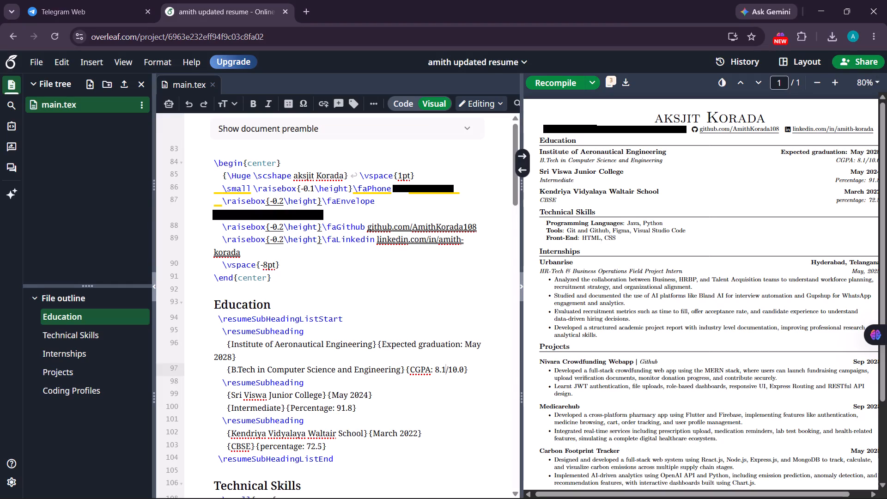
pyautogui.click(313, 176)
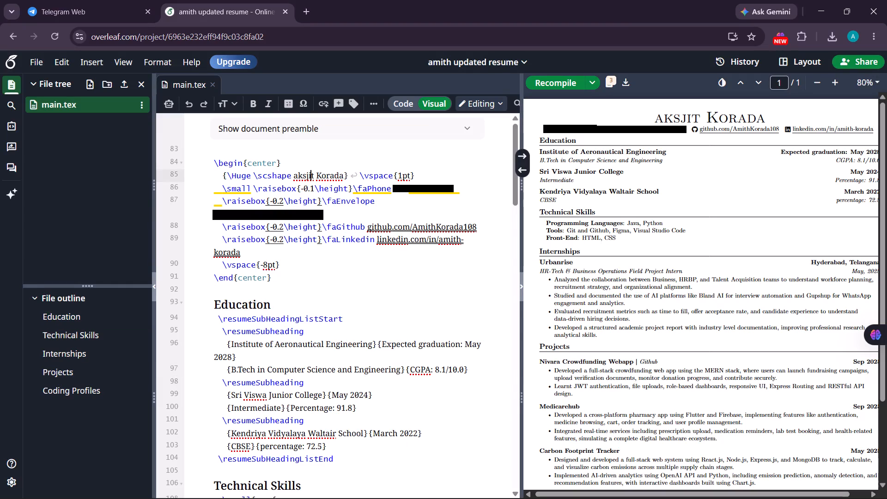
pyautogui.click(314, 174)
pyautogui.press('BackSpace')
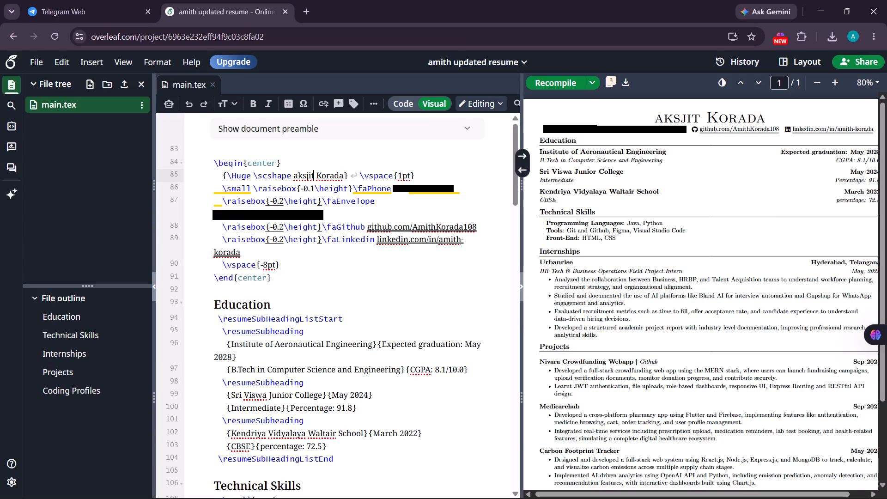
pyautogui.press('BackSpace')
pyautogui.press('BackSpace')
pyautogui.press('BackSpace')
pyautogui.press('BackSpace')
pyautogui.press('BackSpace')
pyautogui.write('Amith')
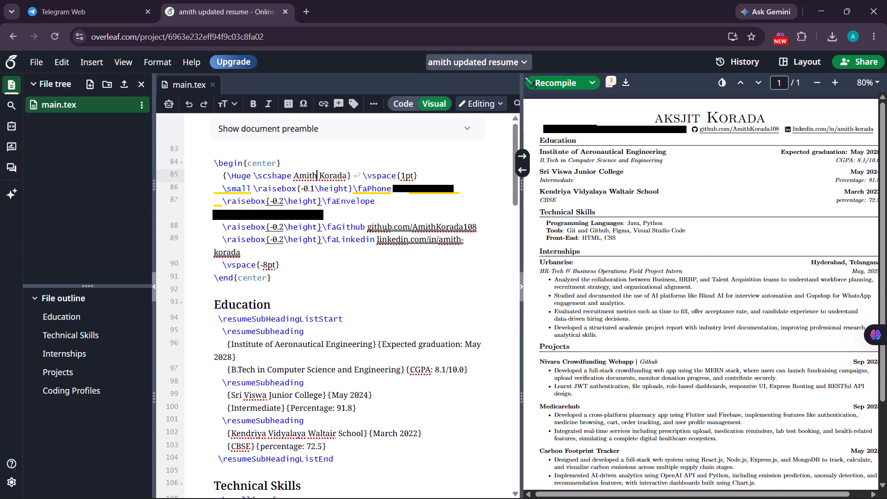
pyautogui.click(538, 78)
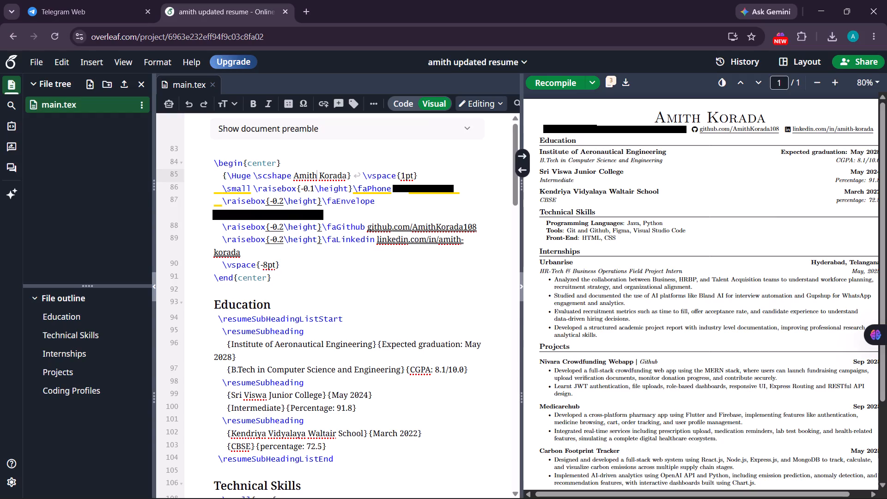
# Set the LeetCode entry under Coding Profiles to "50+ Problems Solved" and recompile the resume.
pyautogui.scroll(-4, 699, 332)
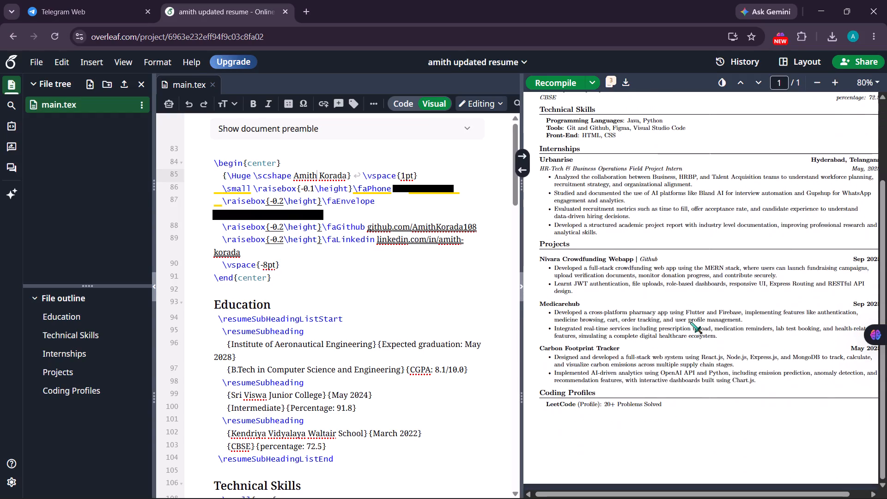
pyautogui.scroll(-3, 239, 349)
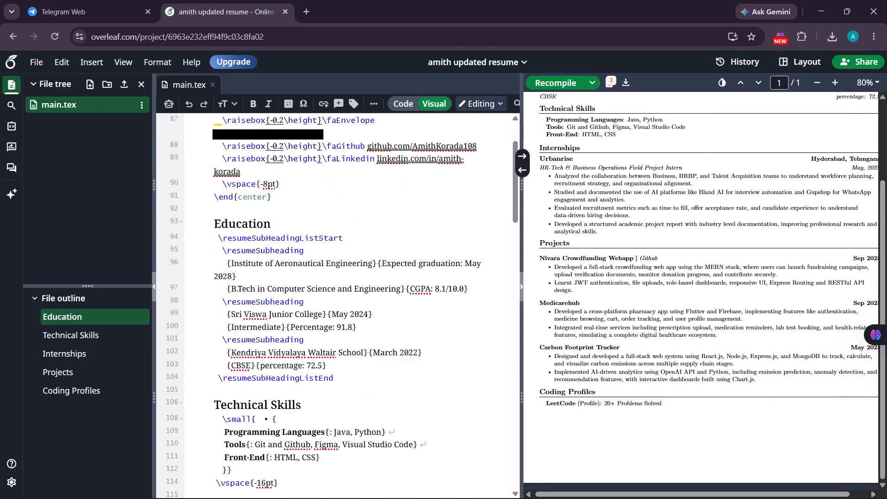
pyautogui.scroll(-12, 241, 348)
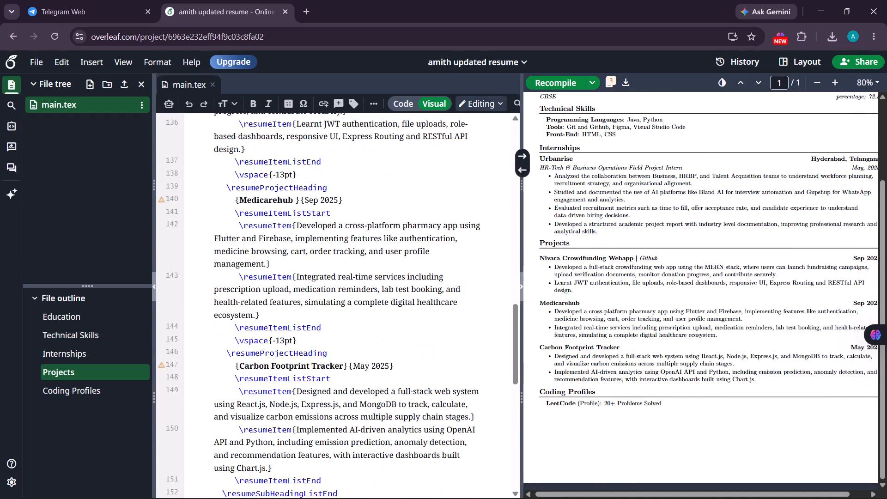
pyautogui.scroll(-6, 241, 348)
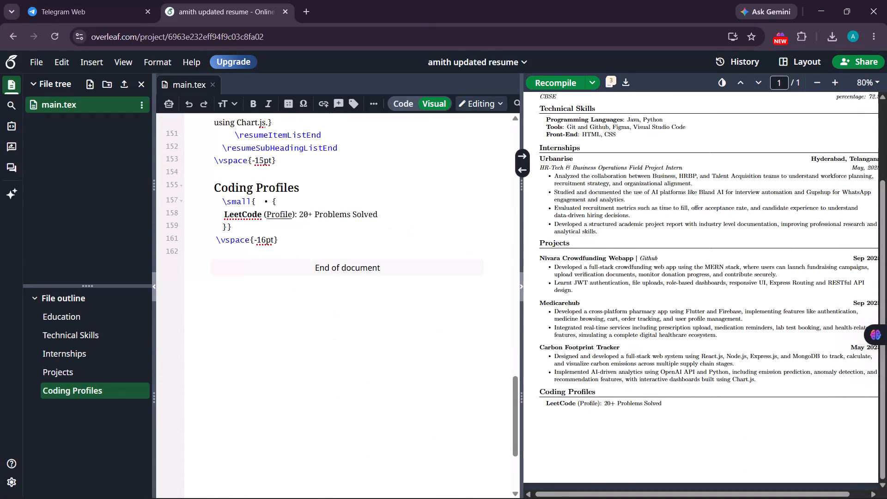
pyautogui.click(305, 212)
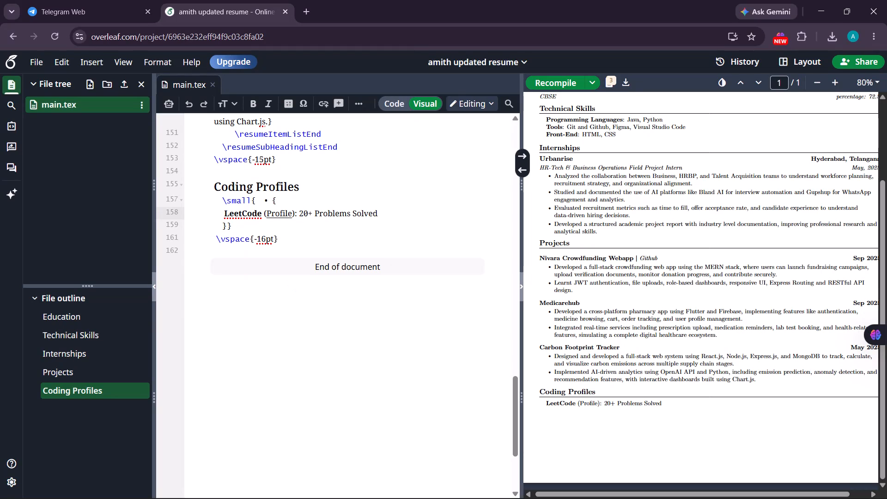
pyautogui.press('BackSpace')
pyautogui.press('5')
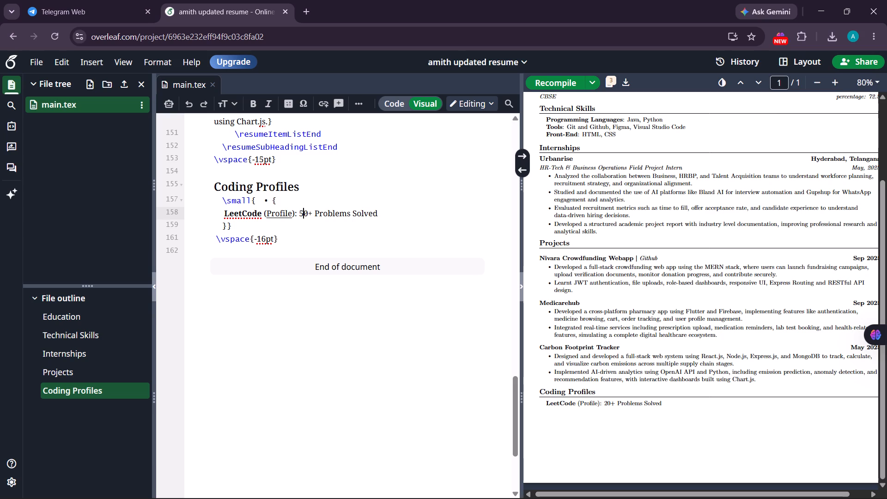
pyautogui.click(543, 78)
# Review the resume's sections from Coding Profiles up to the header and compare them with the reference CV resume_sept_2026.pdf.
pyautogui.scroll(6, 400, 333)
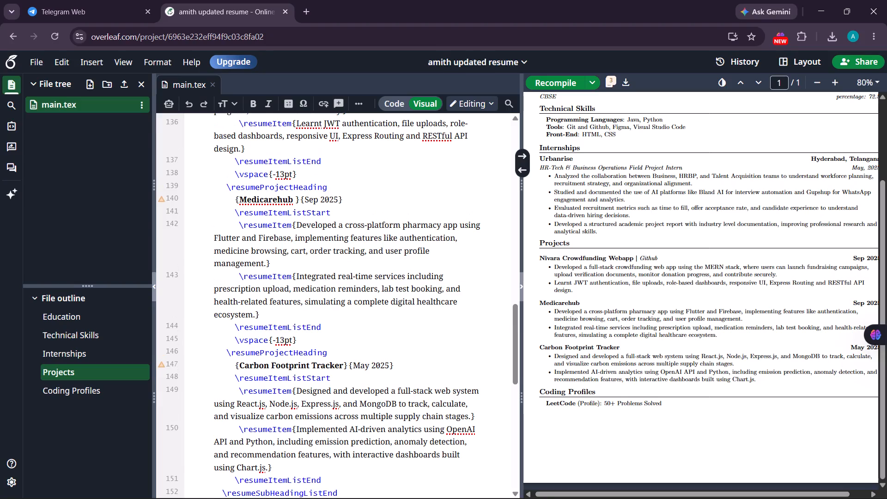
pyautogui.scroll(12, 405, 331)
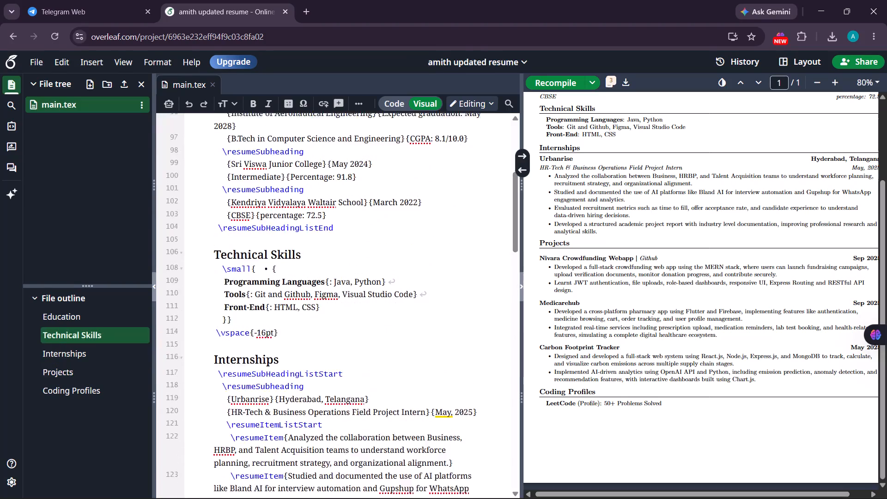
pyautogui.scroll(2, 405, 331)
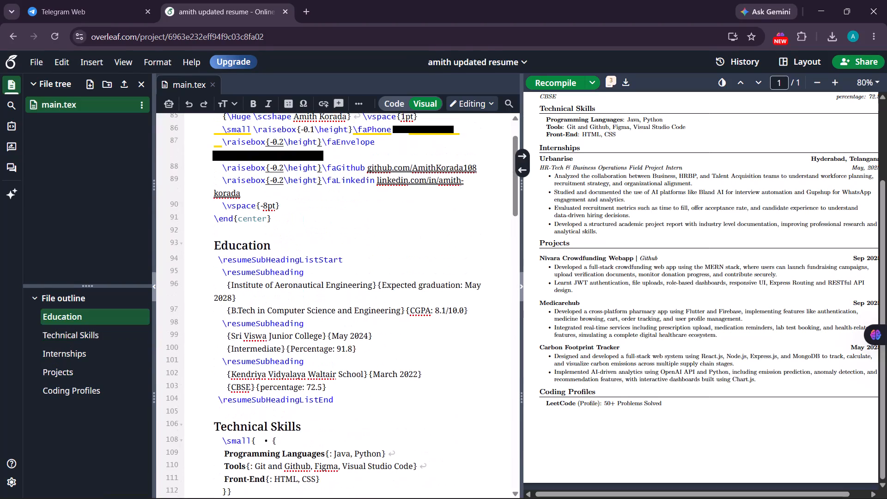
pyautogui.scroll(6, 405, 331)
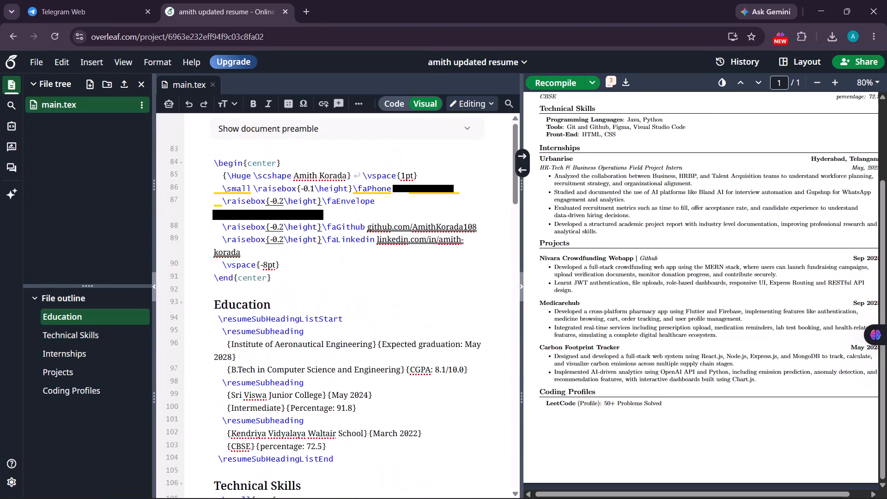
pyautogui.scroll(3, 589, 334)
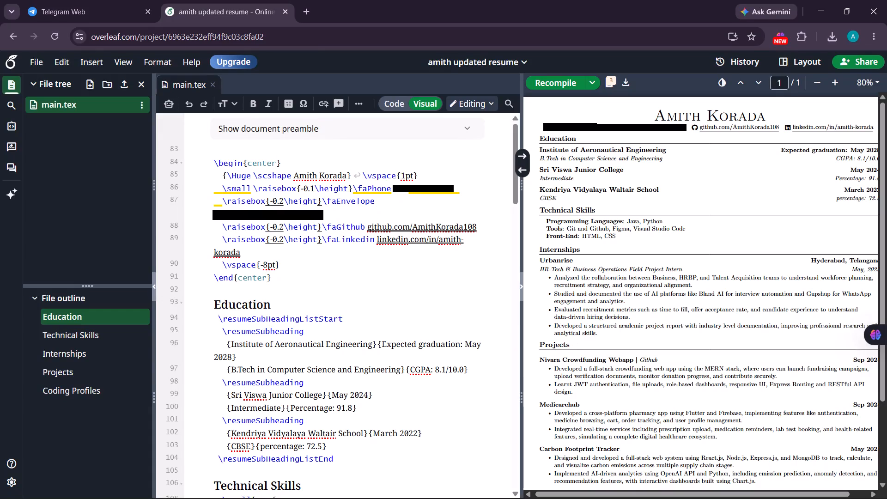
pyautogui.hotkey('alt', 'Tab')
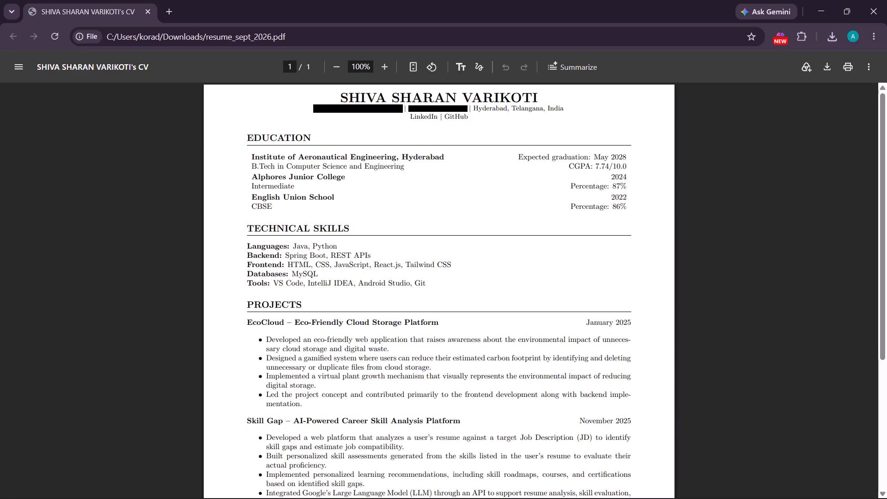
pyautogui.hotkey('alt', 'Tab')
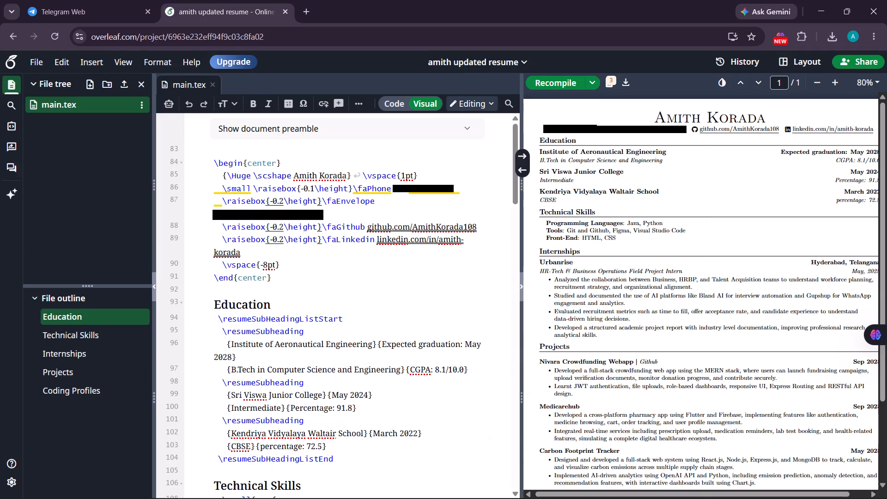
pyautogui.scroll(1, 277, 397)
pyautogui.scroll(-3, 277, 397)
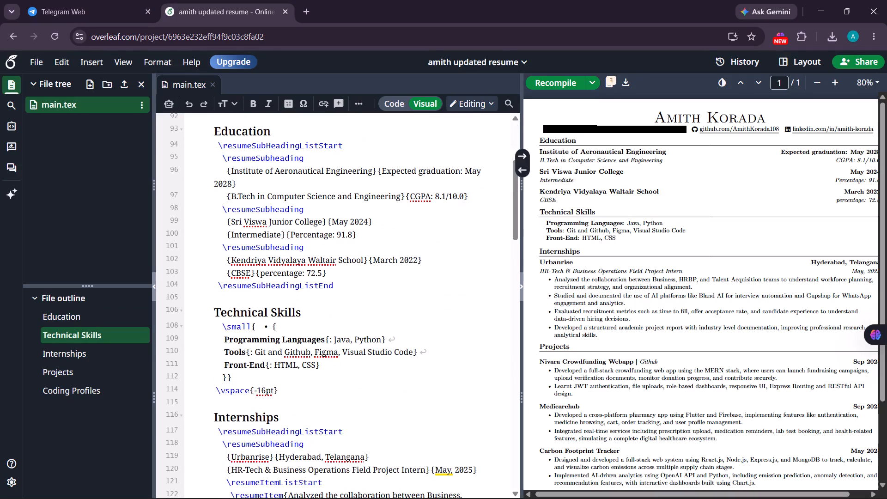
pyautogui.hotkey('alt', 'Tab')
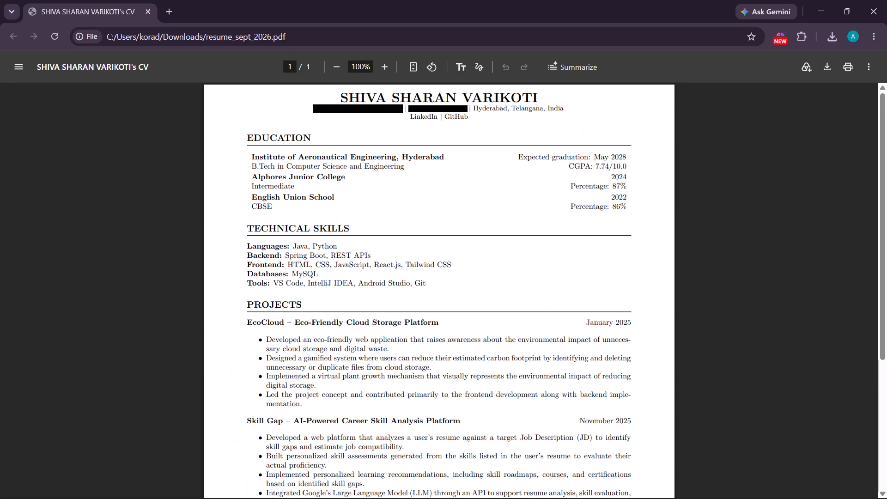
# Compare the resume's Technical Skills section in Overleaf with the skills listed in the reference CV.
pyautogui.hotkey('alt', 'Tab')
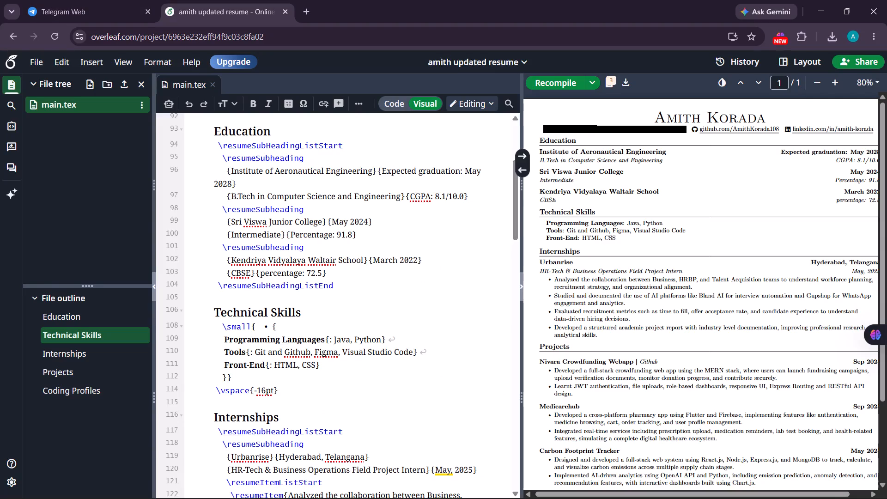
pyautogui.hotkey('alt', 'Tab')
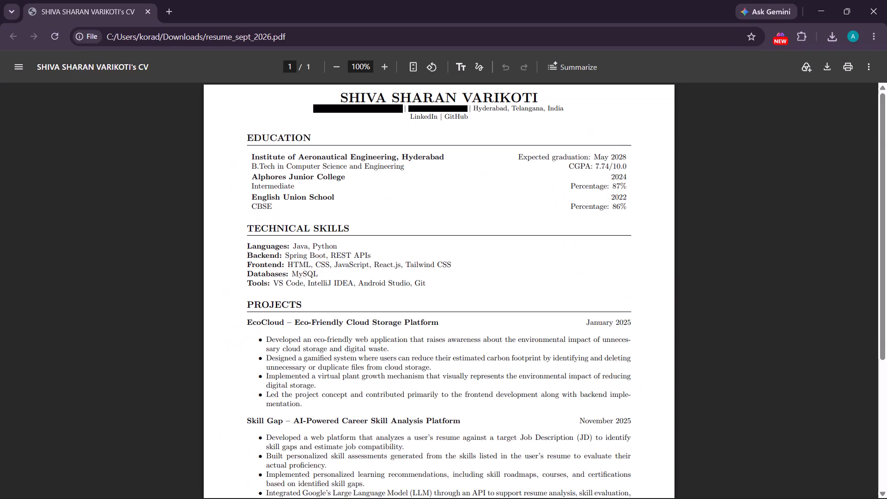
pyautogui.hotkey('alt', 'Tab')
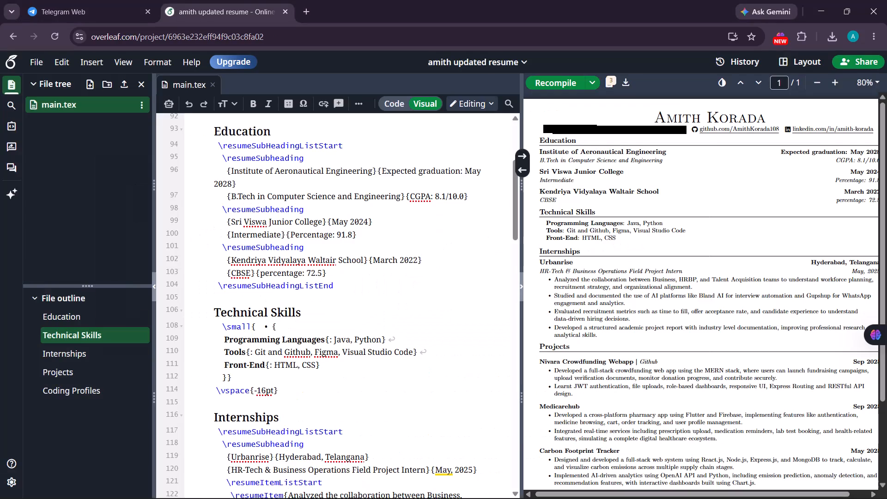
pyautogui.hotkey('alt', 'Tab')
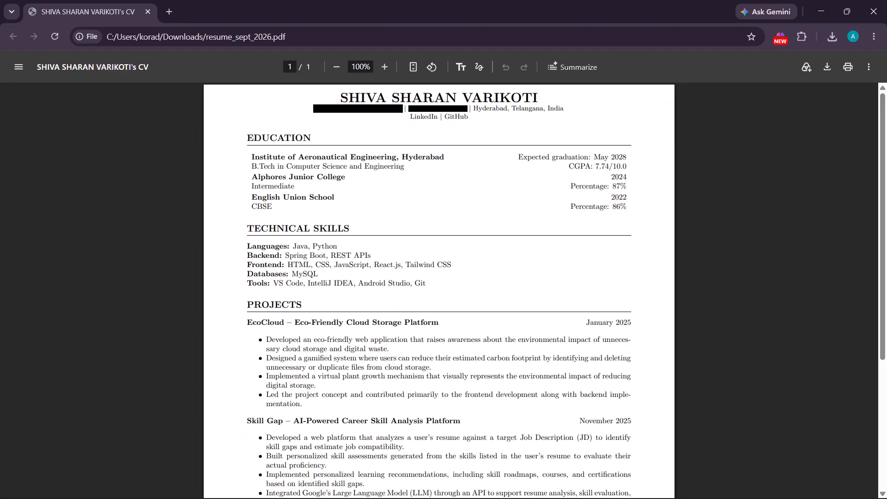
pyautogui.hotkey('alt', 'Tab')
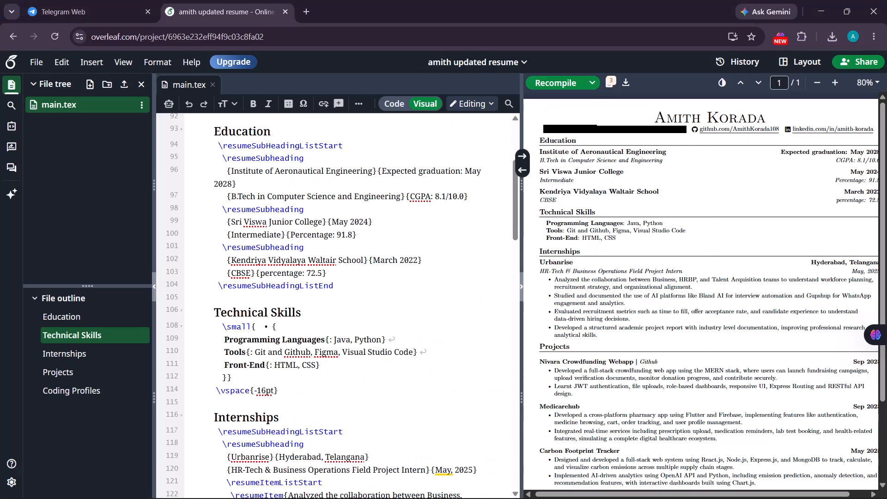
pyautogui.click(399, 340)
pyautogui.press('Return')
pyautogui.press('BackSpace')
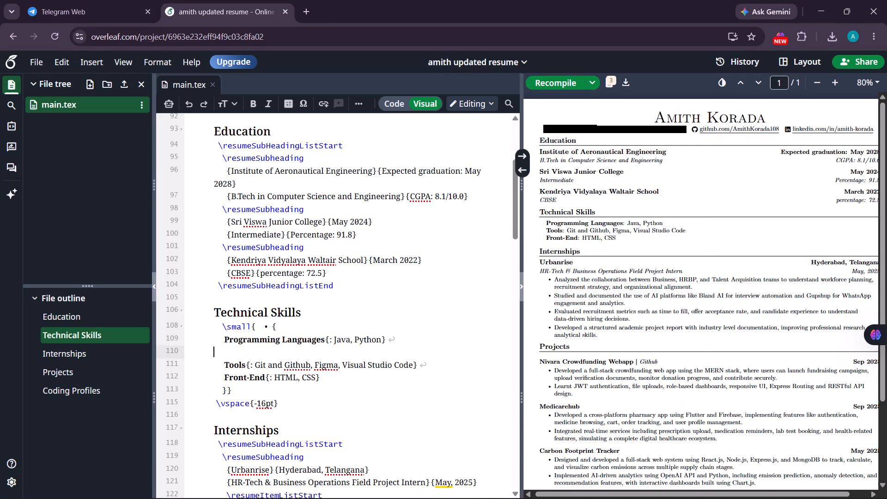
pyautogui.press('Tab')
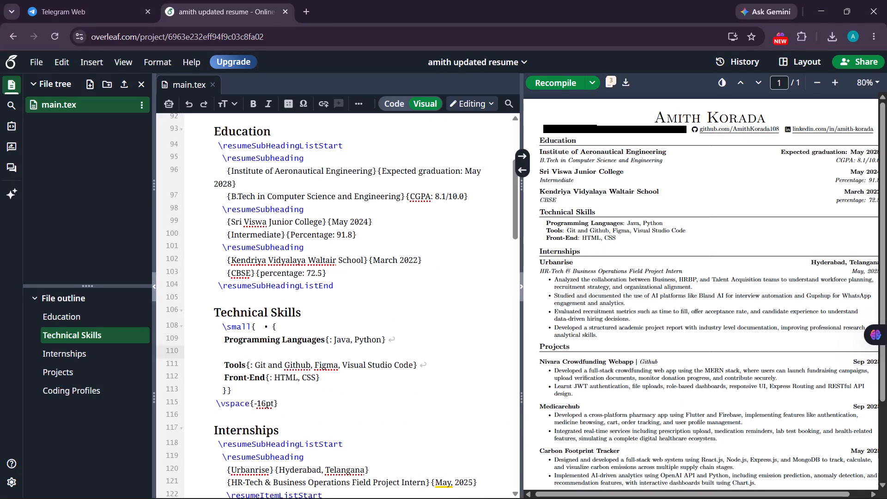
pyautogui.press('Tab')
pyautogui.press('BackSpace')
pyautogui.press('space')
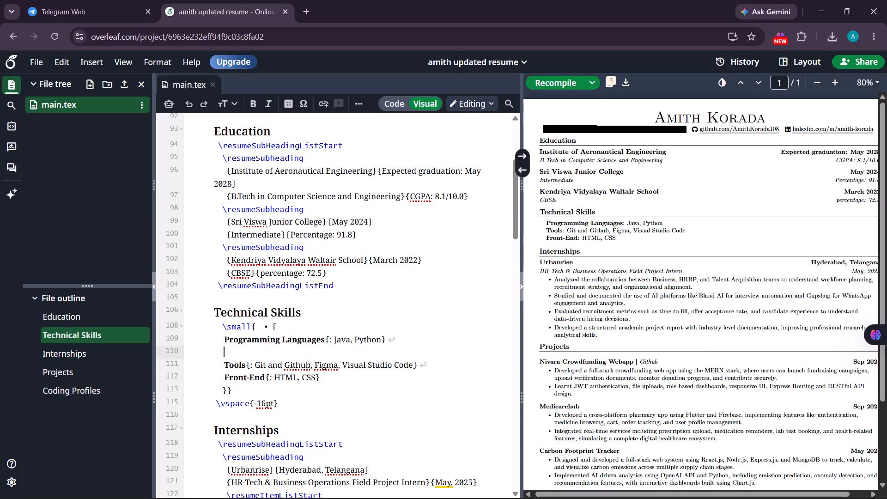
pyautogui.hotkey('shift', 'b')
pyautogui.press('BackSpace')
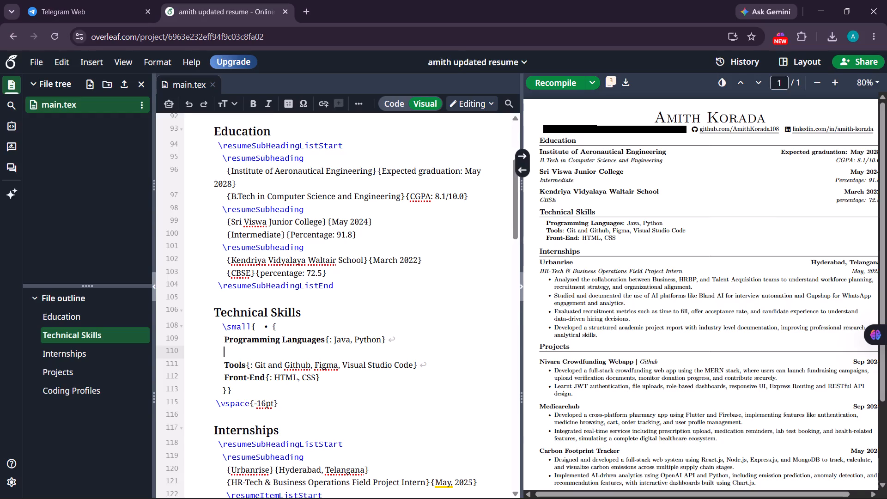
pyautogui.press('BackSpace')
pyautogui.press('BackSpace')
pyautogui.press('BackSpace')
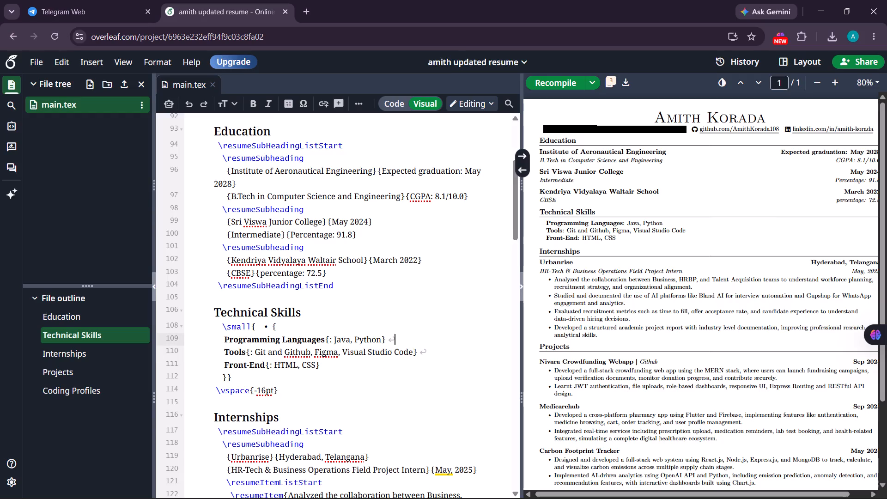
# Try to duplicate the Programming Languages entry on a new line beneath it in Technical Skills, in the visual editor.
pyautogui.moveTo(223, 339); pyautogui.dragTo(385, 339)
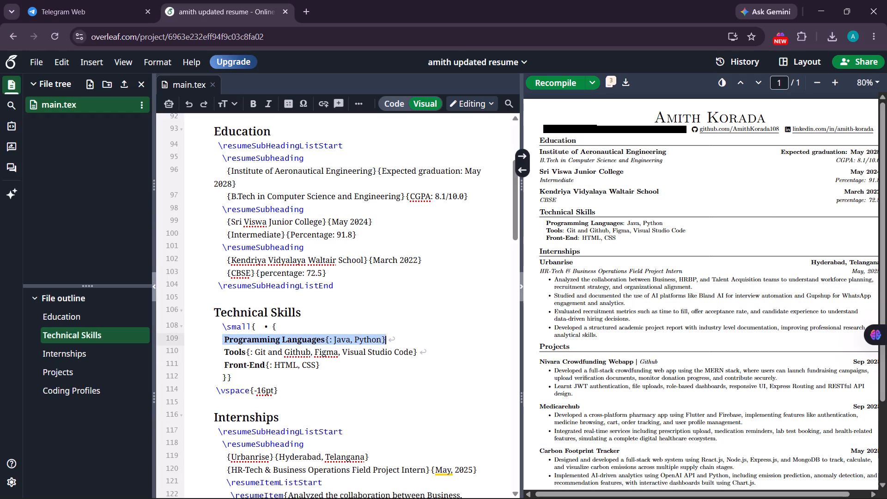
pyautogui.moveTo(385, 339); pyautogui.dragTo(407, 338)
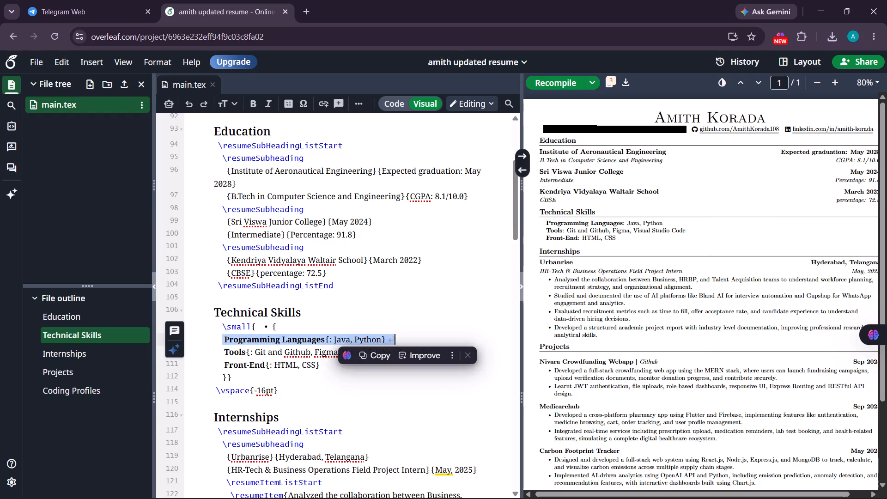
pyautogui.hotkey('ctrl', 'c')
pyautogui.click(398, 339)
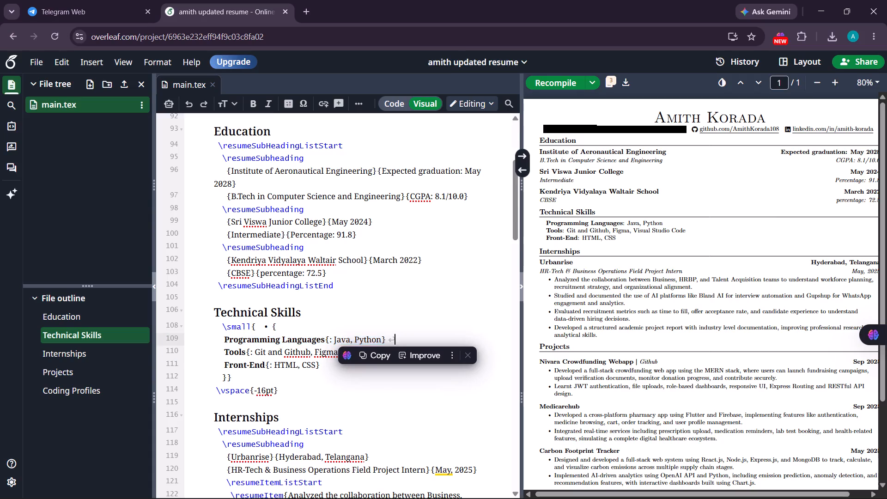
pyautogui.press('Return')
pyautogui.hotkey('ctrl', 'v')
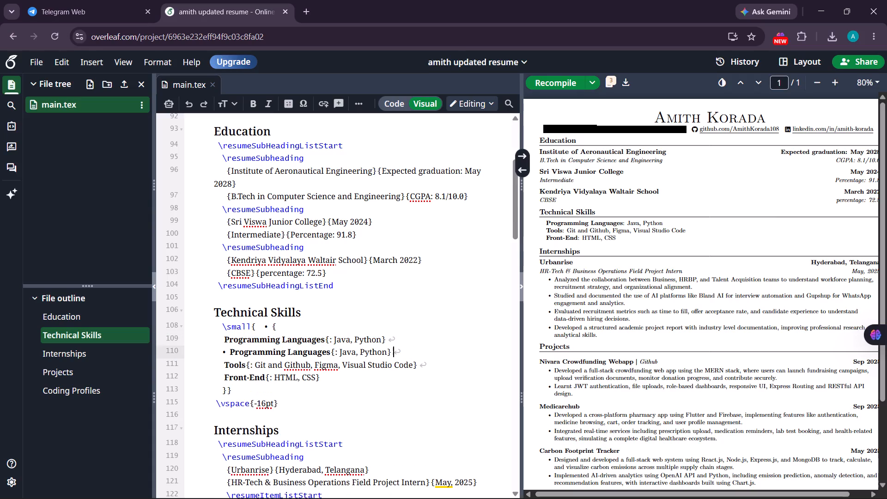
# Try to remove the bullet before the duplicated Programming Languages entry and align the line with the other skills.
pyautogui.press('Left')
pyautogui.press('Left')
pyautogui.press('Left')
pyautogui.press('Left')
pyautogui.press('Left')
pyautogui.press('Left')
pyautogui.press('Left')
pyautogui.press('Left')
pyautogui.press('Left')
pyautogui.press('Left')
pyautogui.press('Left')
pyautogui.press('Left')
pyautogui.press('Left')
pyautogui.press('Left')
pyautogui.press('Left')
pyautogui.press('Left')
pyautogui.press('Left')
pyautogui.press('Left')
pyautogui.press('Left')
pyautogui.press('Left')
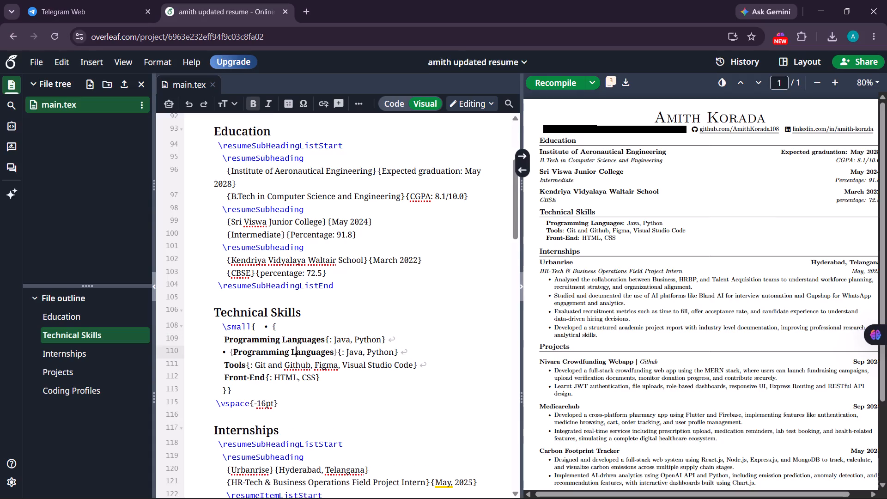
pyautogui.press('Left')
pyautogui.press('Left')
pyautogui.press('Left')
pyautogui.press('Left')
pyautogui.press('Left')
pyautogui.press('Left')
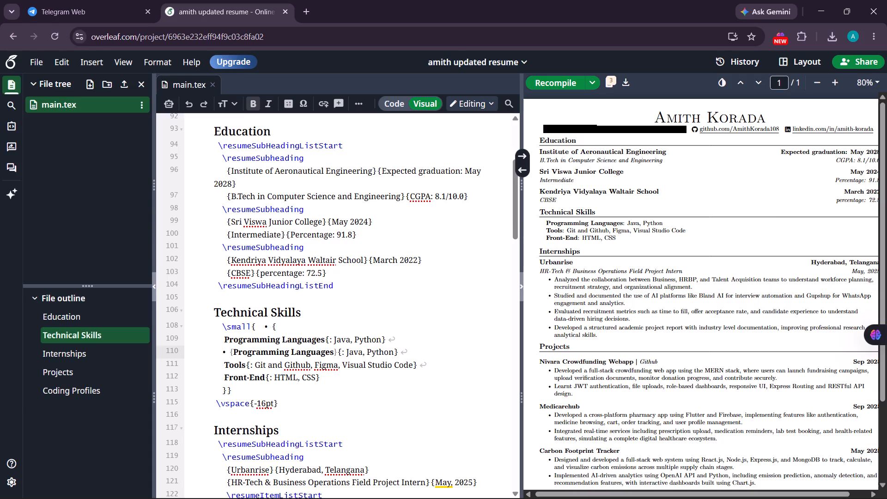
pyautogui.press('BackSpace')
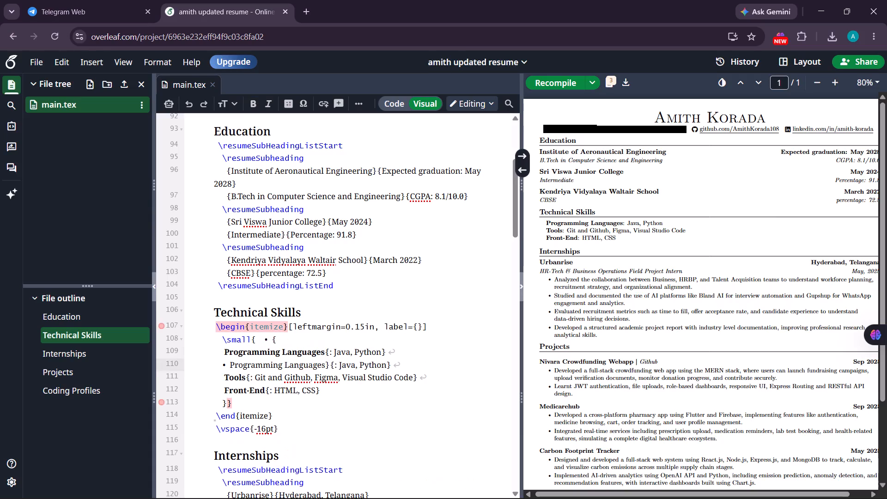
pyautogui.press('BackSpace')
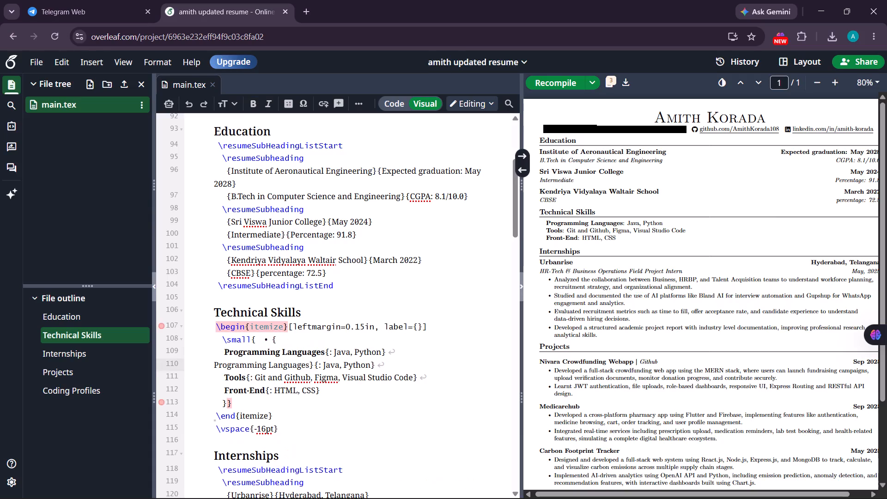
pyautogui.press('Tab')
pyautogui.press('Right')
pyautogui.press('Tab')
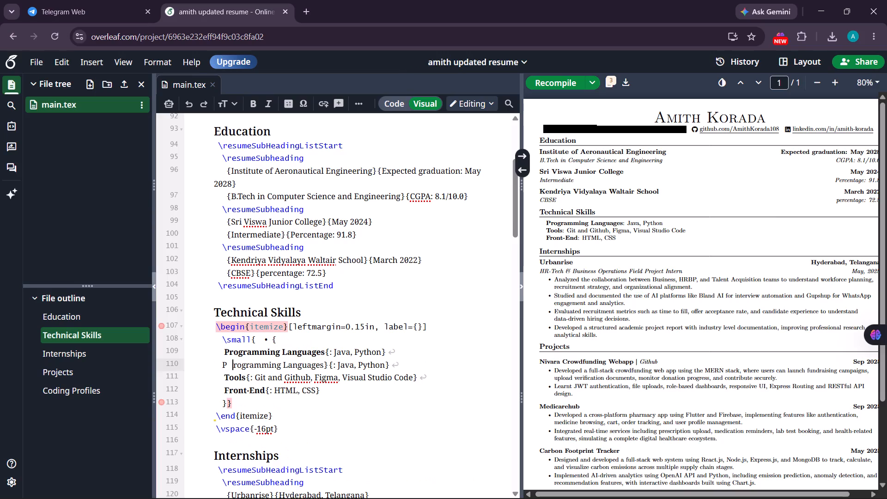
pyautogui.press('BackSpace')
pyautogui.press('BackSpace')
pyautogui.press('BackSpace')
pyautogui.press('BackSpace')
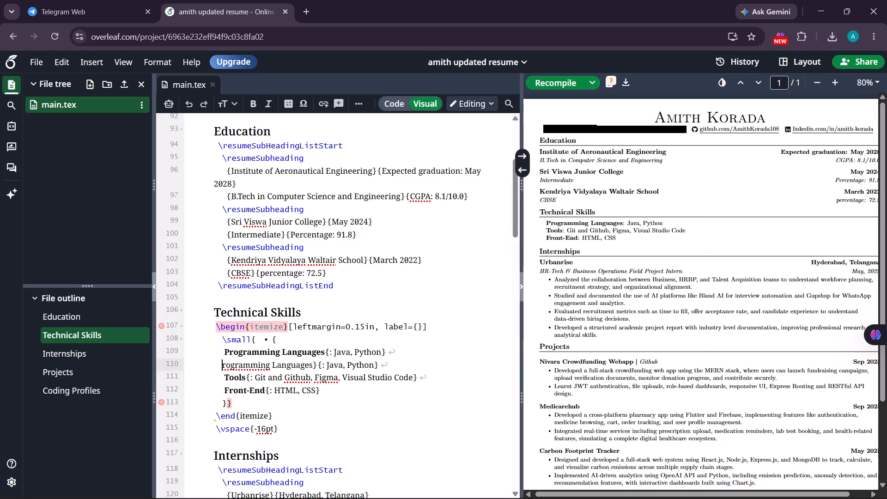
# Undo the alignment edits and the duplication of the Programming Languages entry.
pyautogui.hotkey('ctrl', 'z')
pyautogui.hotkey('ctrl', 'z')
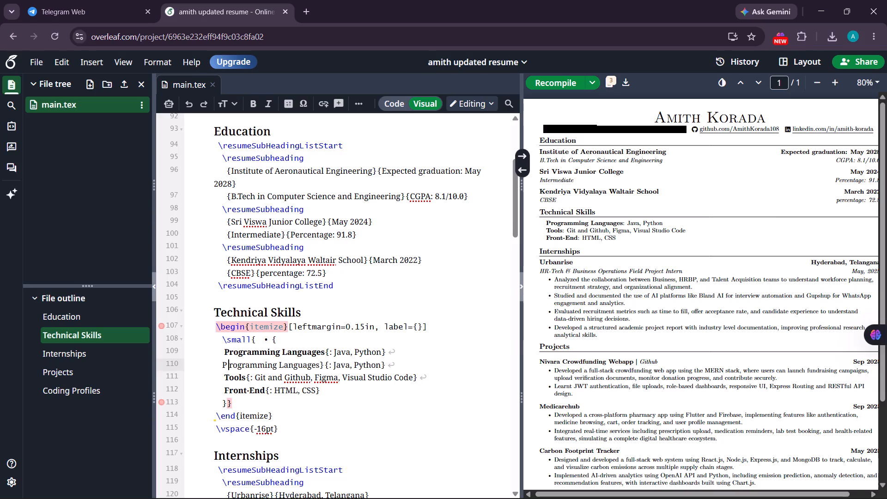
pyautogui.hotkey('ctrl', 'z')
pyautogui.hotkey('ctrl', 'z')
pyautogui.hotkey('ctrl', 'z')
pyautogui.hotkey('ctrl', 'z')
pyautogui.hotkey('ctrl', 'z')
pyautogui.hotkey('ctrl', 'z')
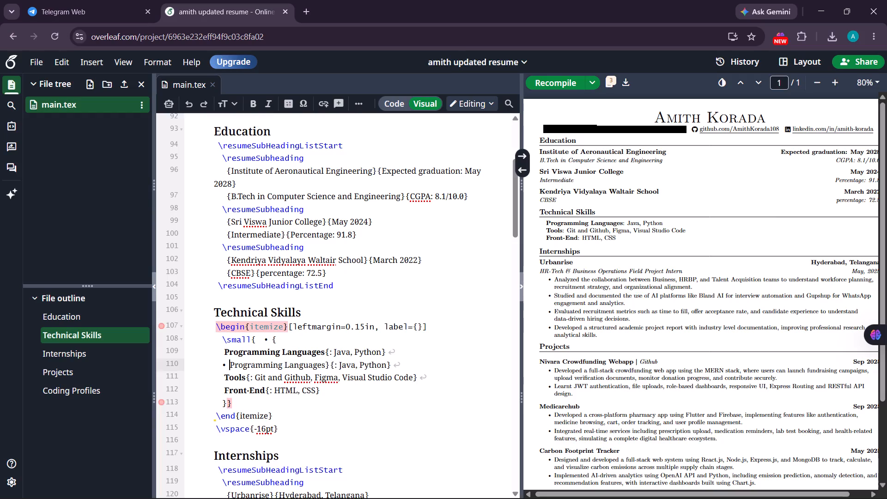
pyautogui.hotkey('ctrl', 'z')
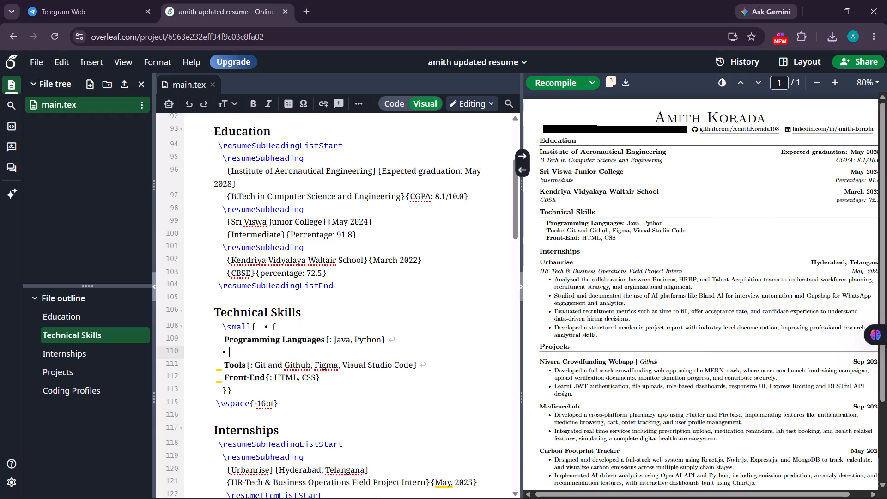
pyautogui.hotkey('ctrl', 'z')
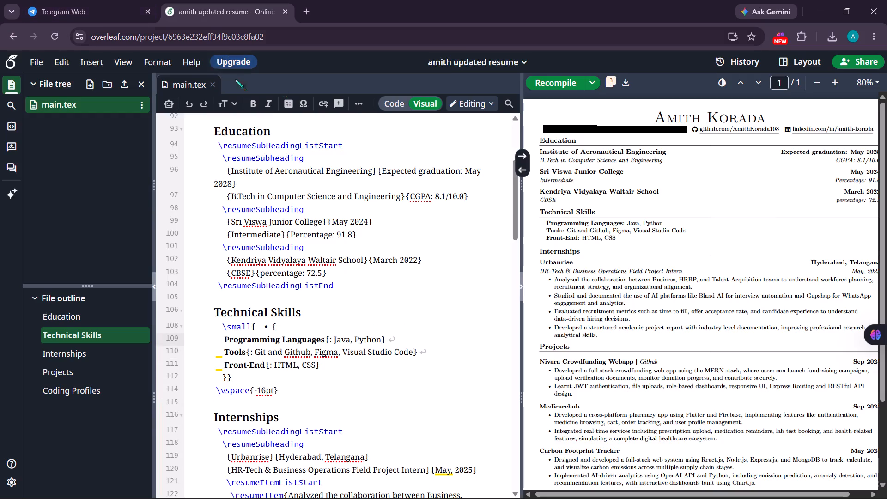
# Switch to the LaTeX code view and duplicate the Programming Languages line directly beneath itself in Technical Skills.
pyautogui.click(385, 104)
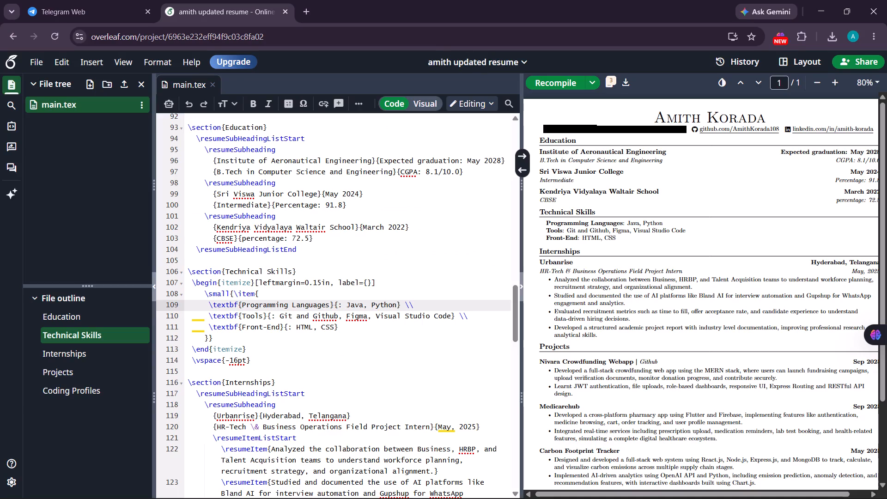
pyautogui.scroll(-2, 289, 291)
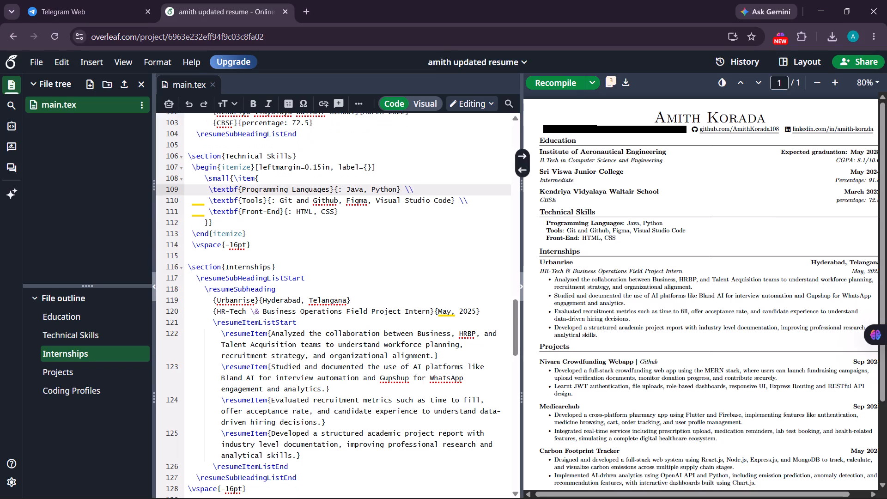
pyautogui.scroll(2, 287, 294)
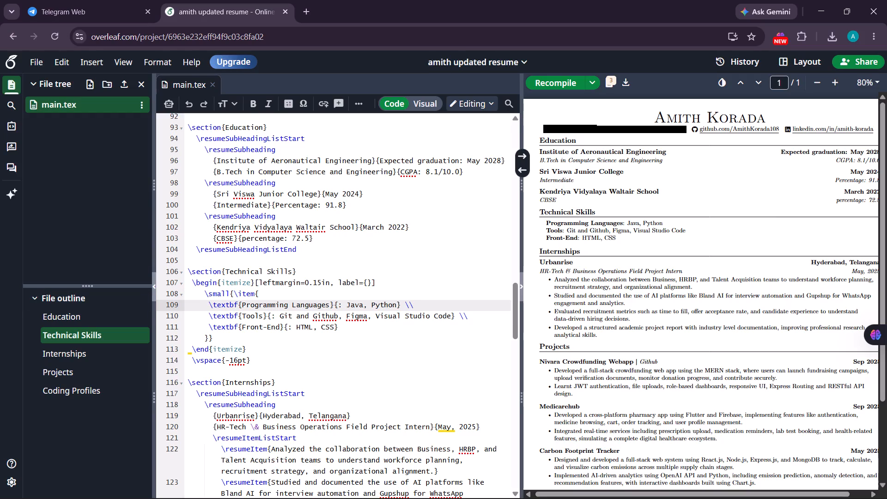
pyautogui.moveTo(208, 303); pyautogui.dragTo(389, 303)
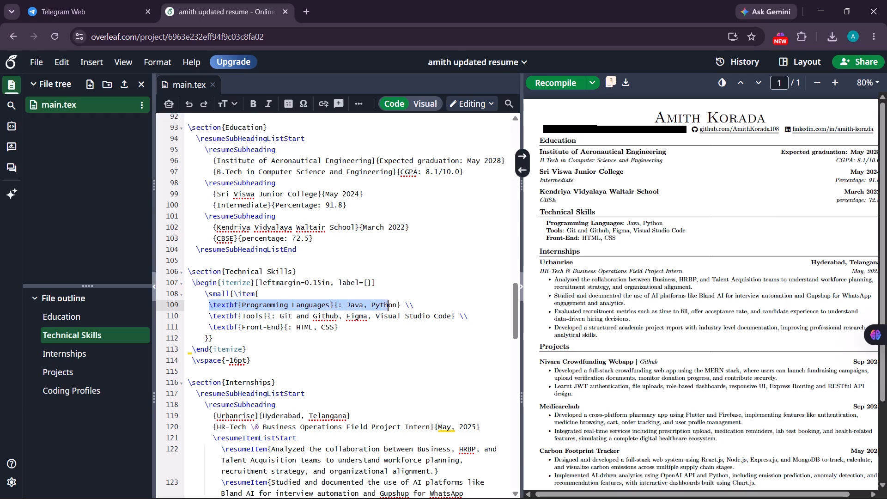
pyautogui.moveTo(389, 303); pyautogui.dragTo(416, 303)
pyautogui.hotkey('ctrl', 'c')
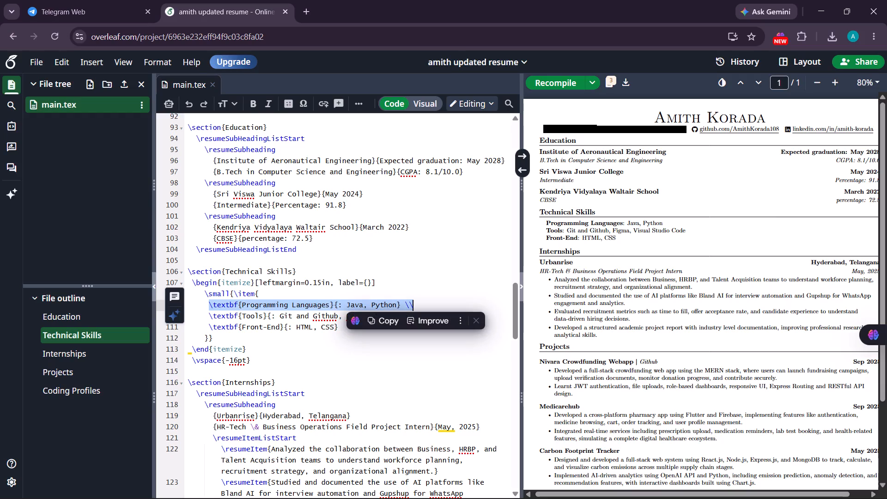
pyautogui.click(416, 302)
pyautogui.press('Return')
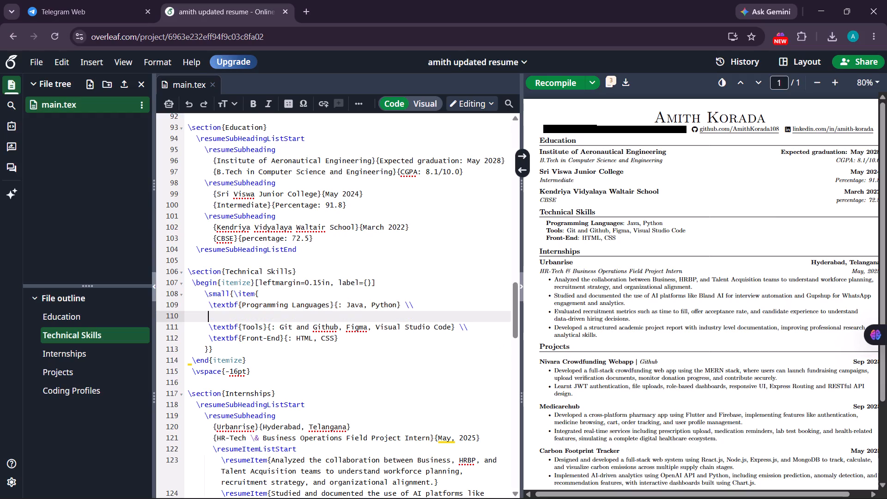
pyautogui.hotkey('ctrl', 'v')
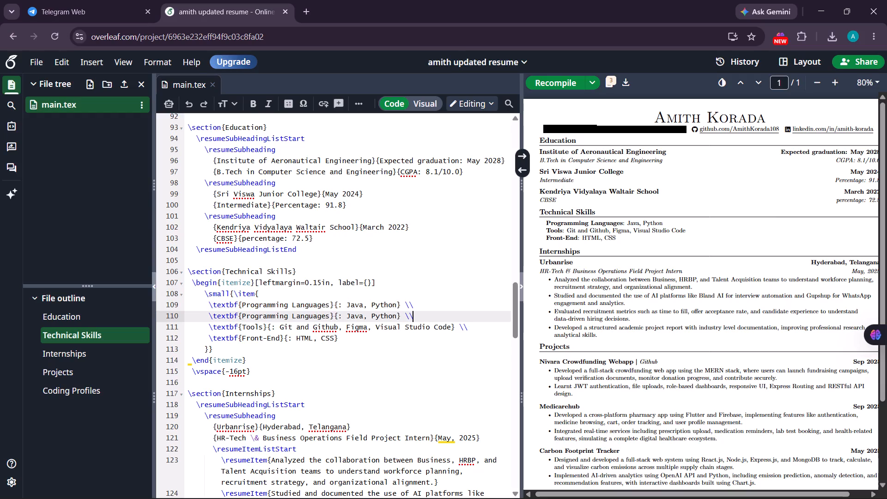
# Change the label of the duplicated Programming Languages line in Technical Skills to Backend, keeping its closing brace.
pyautogui.click(331, 317)
pyautogui.press('BackSpace')
pyautogui.press('BackSpace')
pyautogui.press('BackSpace')
pyautogui.press('BackSpace')
pyautogui.press('BackSpace')
pyautogui.press('BackSpace')
pyautogui.press('BackSpace')
pyautogui.press('BackSpace')
pyautogui.press('BackSpace')
pyautogui.press('BackSpace')
pyautogui.press('BackSpace')
pyautogui.press('BackSpace')
pyautogui.press('BackSpace')
pyautogui.press('BackSpace')
pyautogui.press('BackSpace')
pyautogui.press('BackSpace')
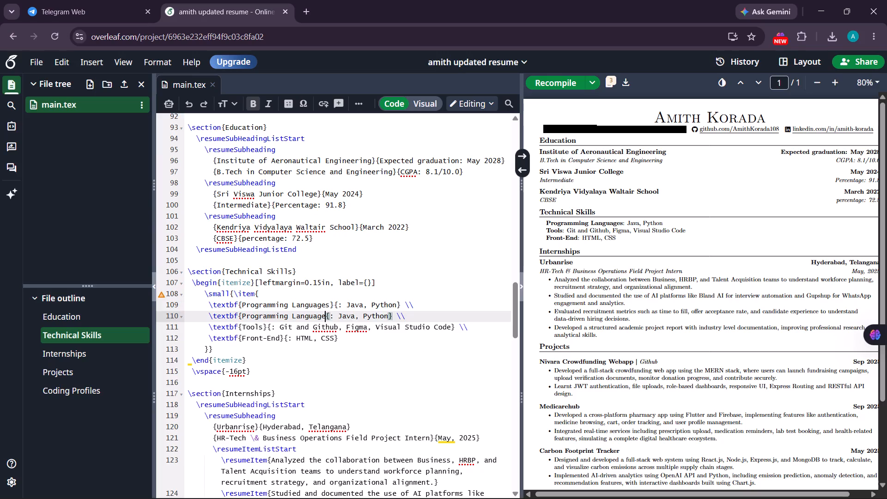
pyautogui.press('BackSpace')
pyautogui.press('BackSpace')
pyautogui.press('BackSpace')
pyautogui.press('BackSpace')
pyautogui.press('BackSpace')
pyautogui.press('BackSpace')
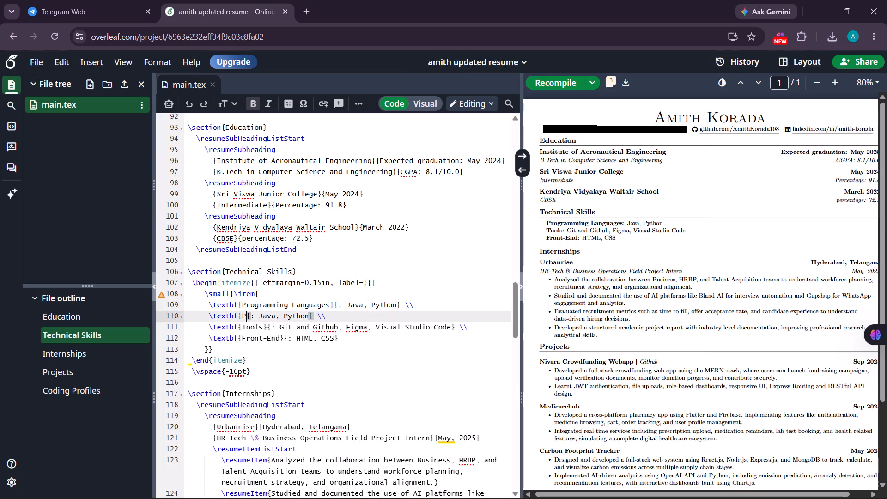
pyautogui.press('BackSpace')
pyautogui.hotkey('shift', 'b')
pyautogui.write('acke')
pyautogui.write('nd')
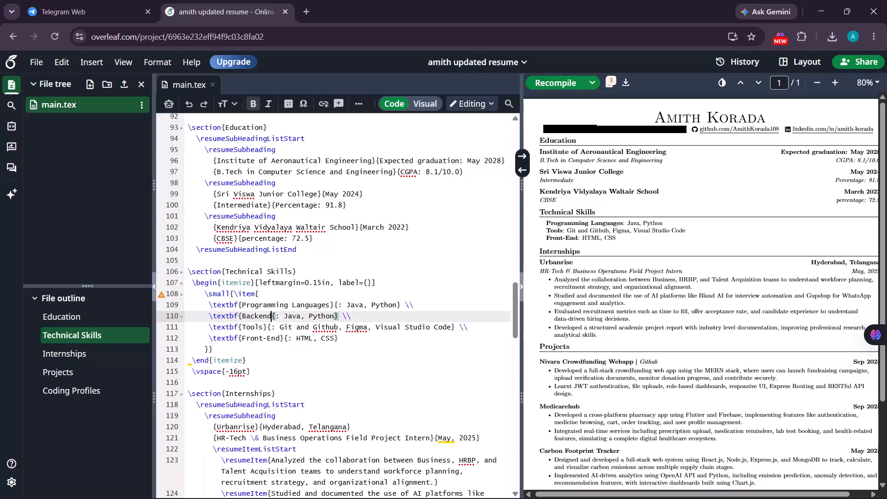
pyautogui.hotkey('shift', '}')
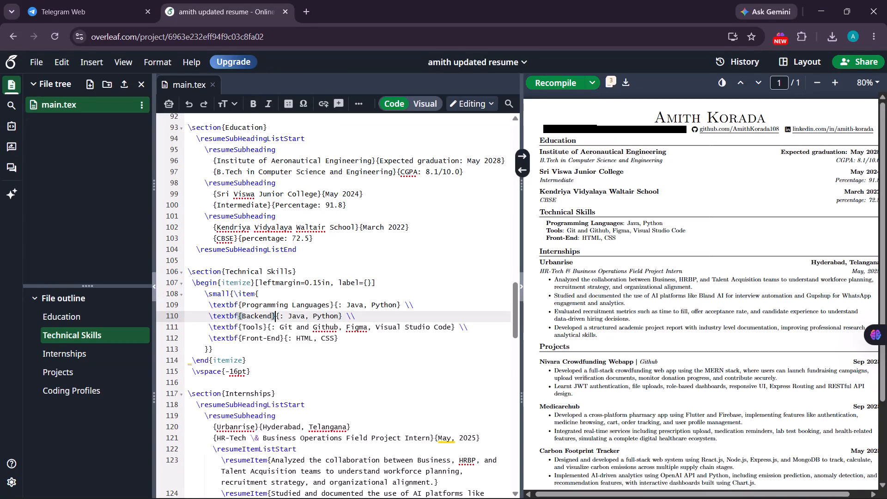
# Replace the skills listed on the Backend line with "Spring boot".
pyautogui.press('Right')
pyautogui.press('Right')
pyautogui.press('Right')
pyautogui.press('Right')
pyautogui.press('Right')
pyautogui.press('Right')
pyautogui.press('Right')
pyautogui.press('Right')
pyautogui.press('Right')
pyautogui.press('Right')
pyautogui.press('Right')
pyautogui.press('Right')
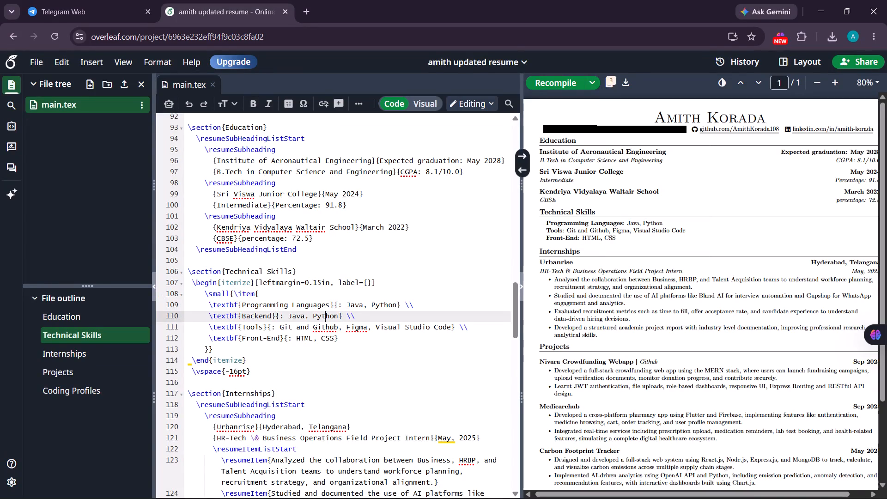
pyautogui.press('Right')
pyautogui.press('Right')
pyautogui.press('Right')
pyautogui.press('Right')
pyautogui.press('Left')
pyautogui.press('BackSpace')
pyautogui.press('BackSpace')
pyautogui.press('BackSpace')
pyautogui.press('BackSpace')
pyautogui.press('BackSpace')
pyautogui.press('BackSpace')
pyautogui.press('BackSpace')
pyautogui.press('BackSpace')
pyautogui.press('BackSpace')
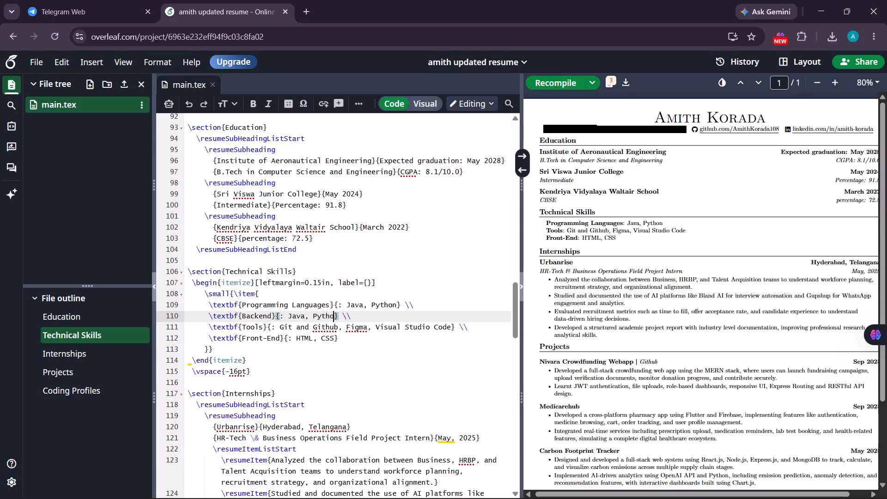
pyautogui.press('BackSpace')
pyautogui.press('BackSpace')
pyautogui.press('BackSpace')
pyautogui.write('Sp')
pyautogui.write('ring')
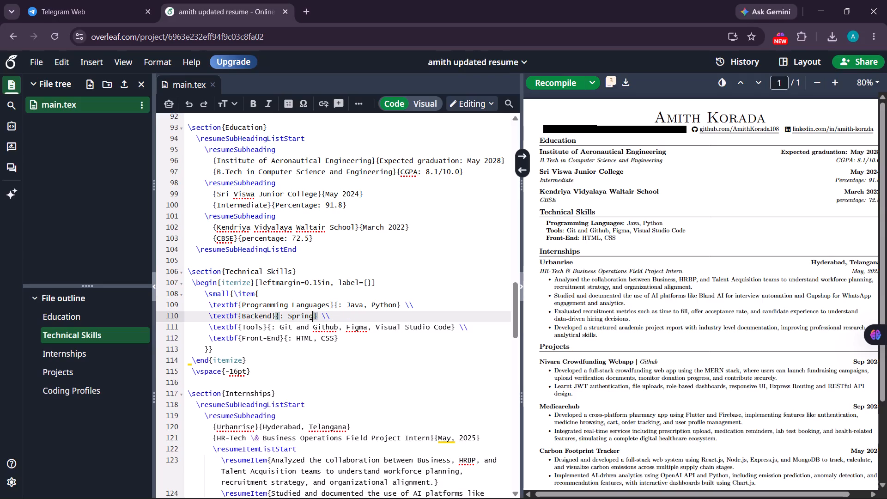
pyautogui.press('space')
pyautogui.write('boot')
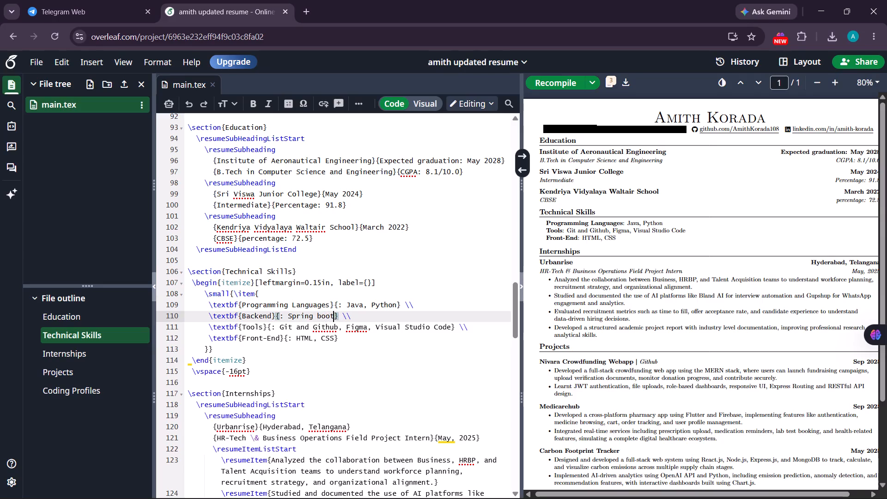
# Consult the Technical Skills in the reference CV PDF and append ",REST APIs" to the Backend line in Overleaf.
pyautogui.hotkey('alt', 'Tab')
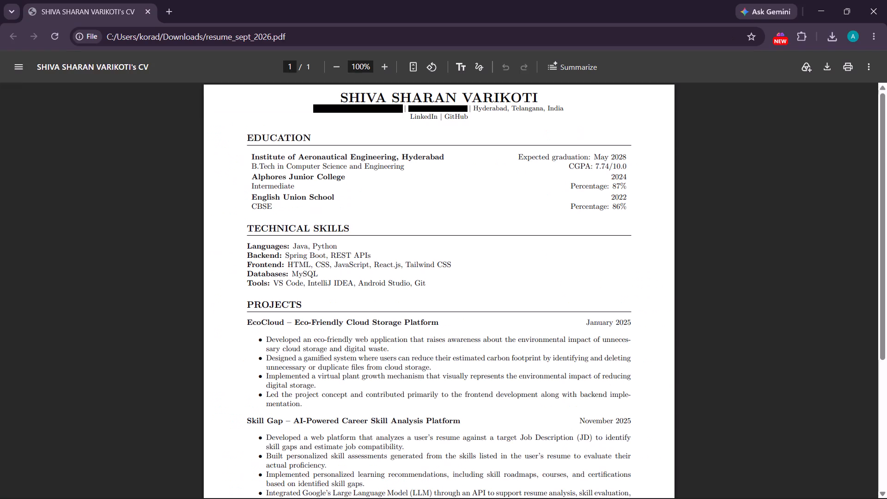
pyautogui.hotkey('alt', 'Tab')
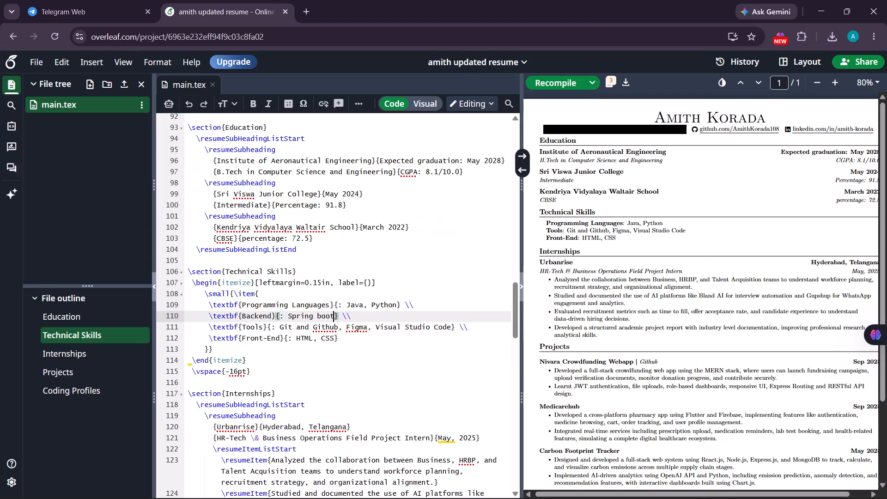
pyautogui.write(',RE')
pyautogui.write('ST API')
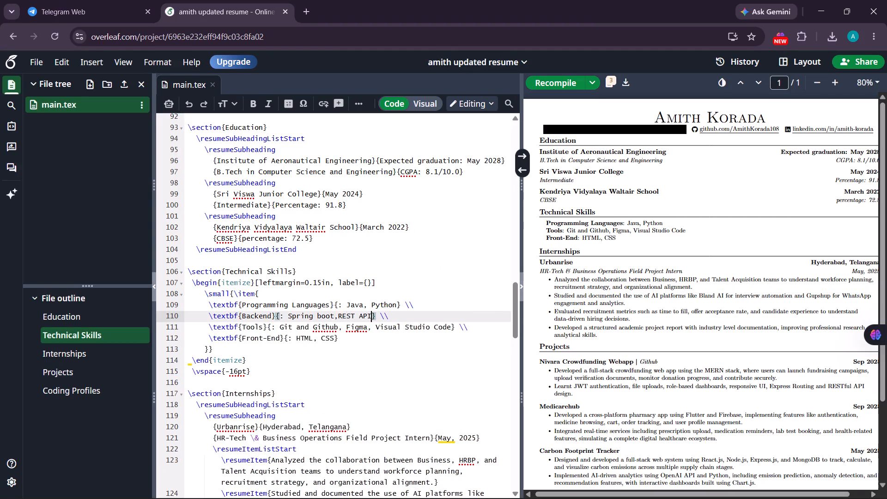
pyautogui.press('s')
pyautogui.hotkey('alt', 'Tab')
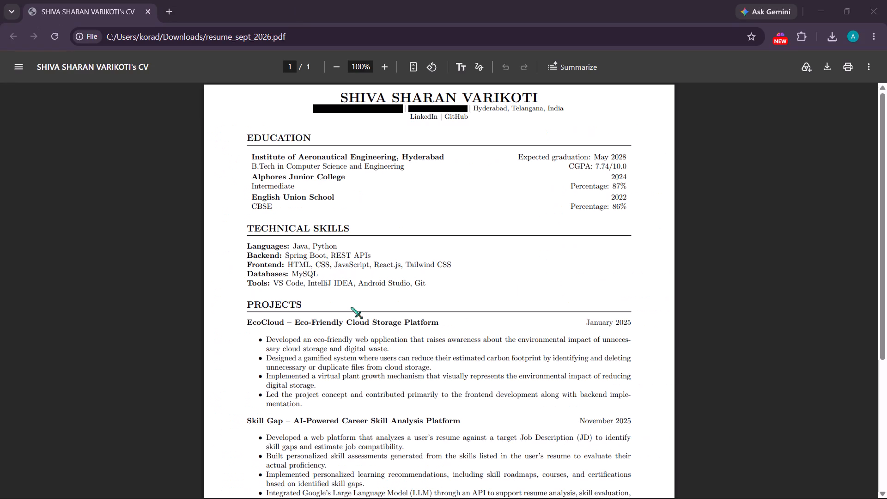
pyautogui.press('Tab')
pyautogui.hotkey('alt', 'Tab')
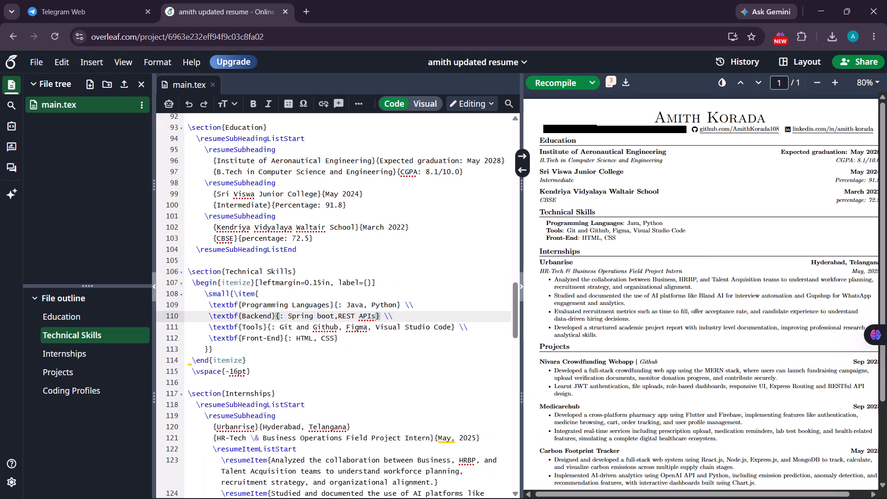
# Duplicate the whole Backend line directly beneath itself in the Technical Skills code.
pyautogui.moveTo(406, 316); pyautogui.dragTo(395, 322)
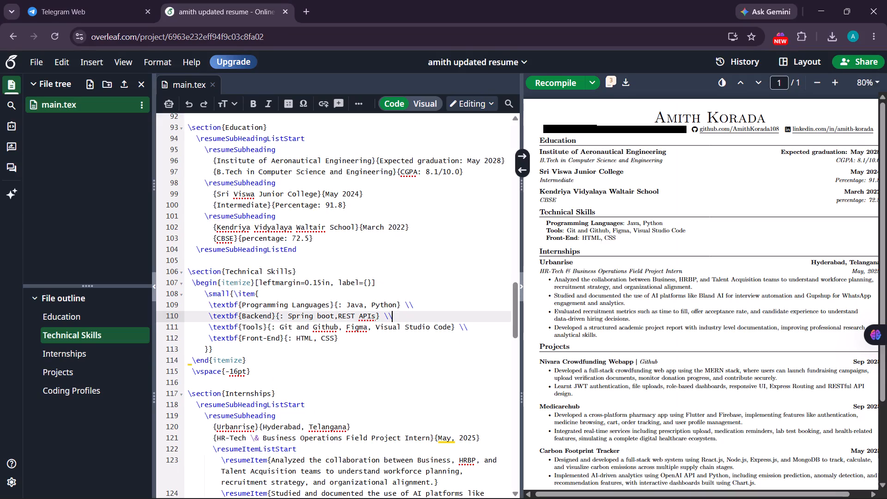
pyautogui.moveTo(395, 322); pyautogui.dragTo(209, 312)
pyautogui.hotkey('ctrl', 'c')
pyautogui.click(408, 314)
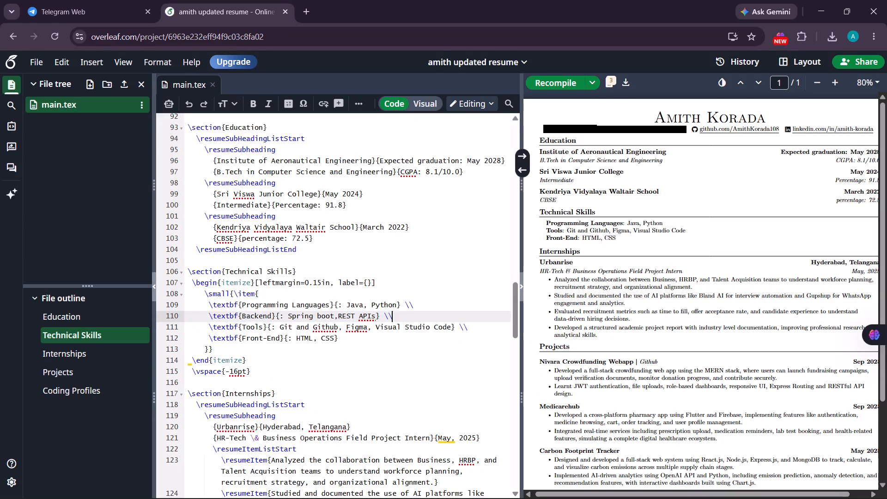
pyautogui.press('Return')
pyautogui.hotkey('ctrl', 'v')
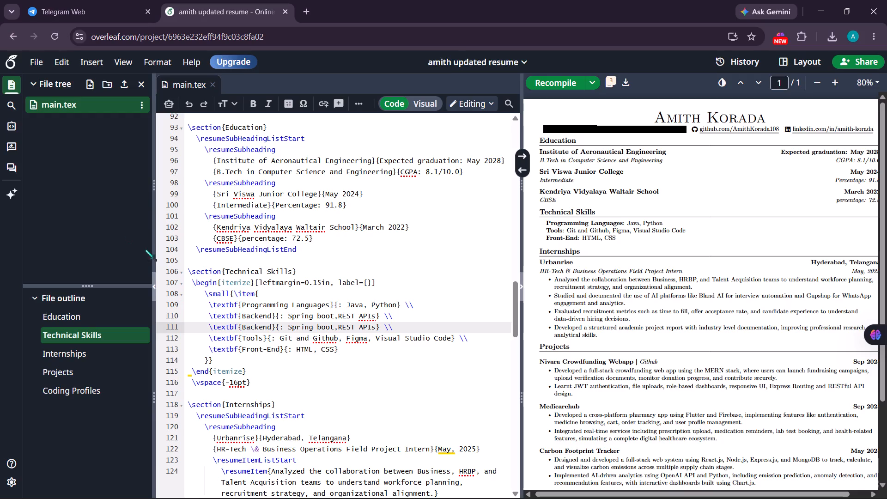
# Change the label of the second Backend line to Frontend.
pyautogui.click(256, 324)
pyautogui.press('Right')
pyautogui.press('BackSpace')
pyautogui.press('BackSpace')
pyautogui.press('BackSpace')
pyautogui.press('BackSpace')
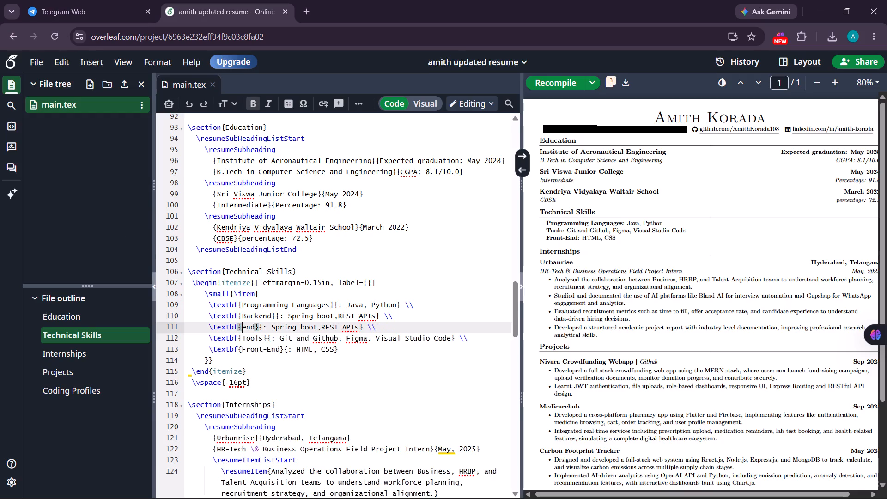
pyautogui.write('Front')
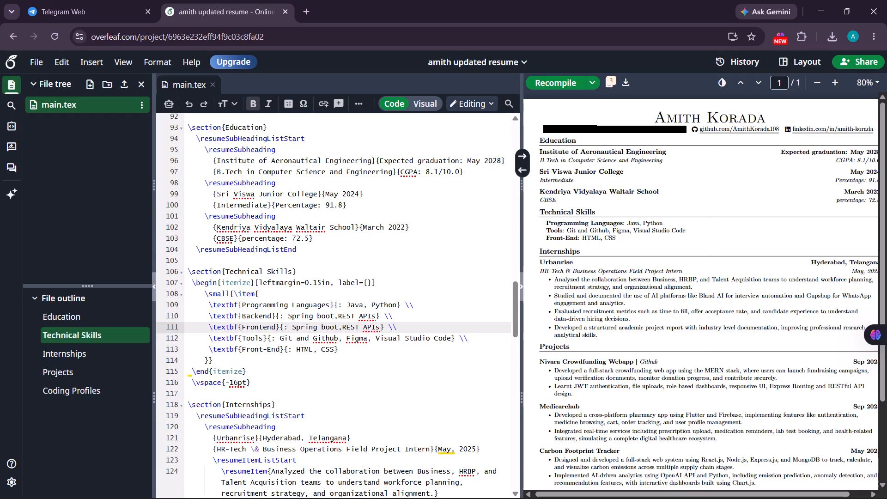
# Replace the skills copied onto the new Frontend line with "Html,CSS".
pyautogui.click(377, 328)
pyautogui.click(380, 327)
pyautogui.hotkey('ctrl', 'BackSpace')
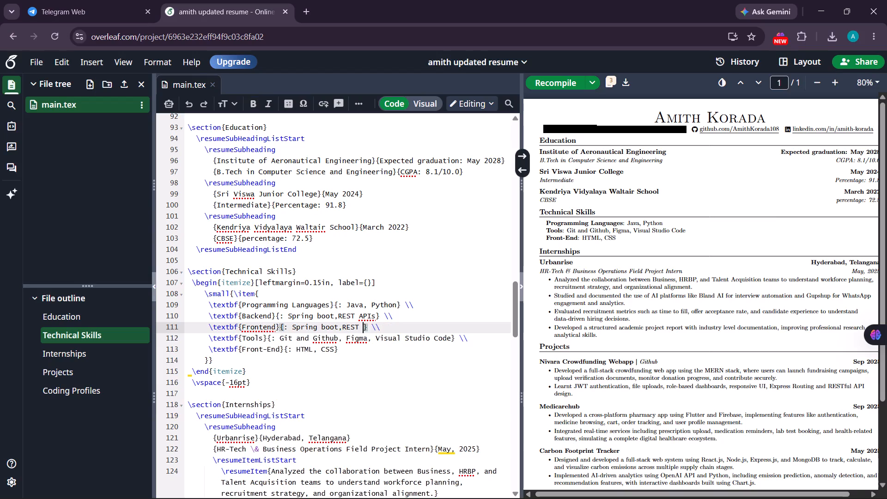
pyautogui.hotkey('ctrl', 'BackSpace')
pyautogui.hotkey('ctrl', 'BackSpace')
pyautogui.hotkey('ctrl', 'BackSpace')
pyautogui.hotkey('ctrl', 'BackSpace')
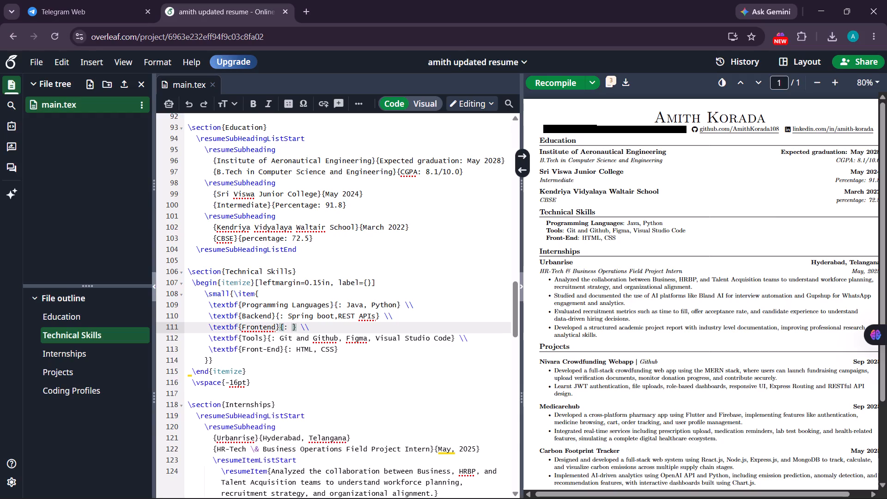
pyautogui.hotkey('shift', 'h')
pyautogui.write('tmls')
pyautogui.press('BackSpace')
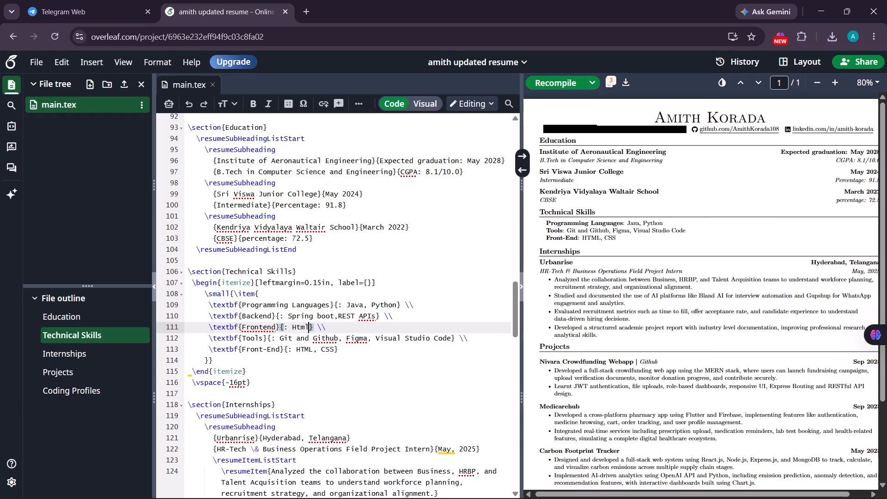
pyautogui.press(',')
pyautogui.write('CSS')
# Check the reference CV and rewrite Html as HTML in capitals on the Frontend line.
pyautogui.hotkey('alt', 'Tab')
pyautogui.hotkey('alt', 'Tab')
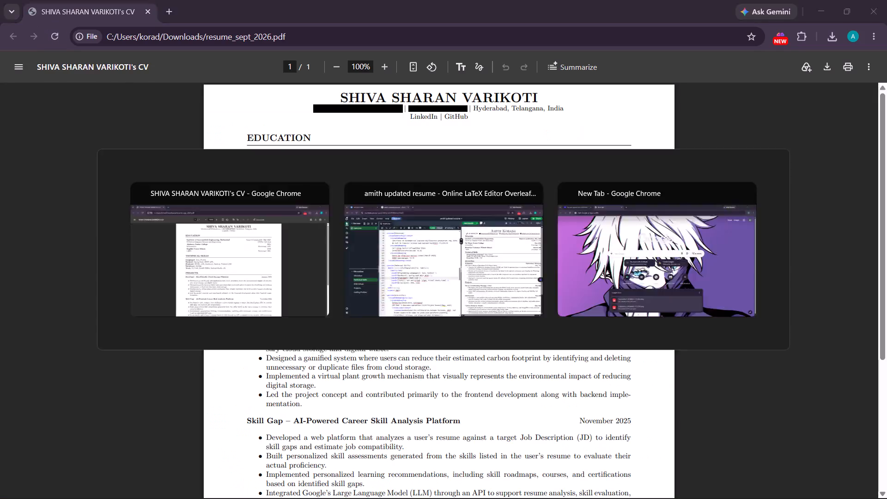
pyautogui.press('Left')
pyautogui.press('Left')
pyautogui.press('Left')
pyautogui.press('Left')
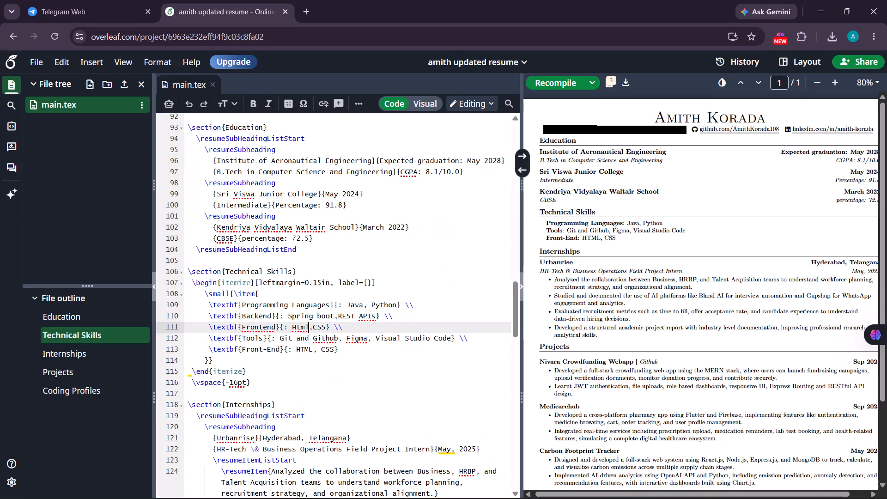
pyautogui.press('Left')
pyautogui.press('Right')
pyautogui.press('BackSpace')
pyautogui.press('BackSpace')
pyautogui.press('BackSpace')
pyautogui.write('TML')
pyautogui.press('Right')
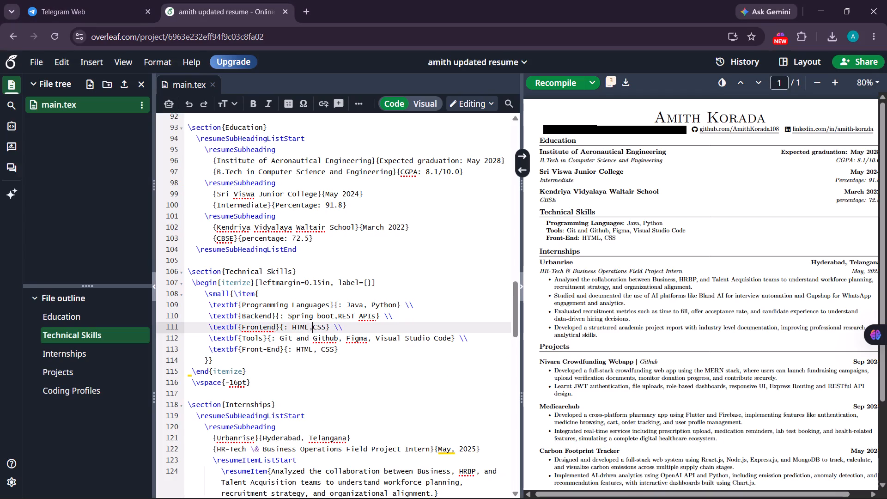
# Append ",Javascript" after CSS on the Frontend line, consulting the reference CV for the skill.
pyautogui.press('Right')
pyautogui.press('Right')
pyautogui.press('Right')
pyautogui.press(',')
pyautogui.hotkey('alt', 'Tab')
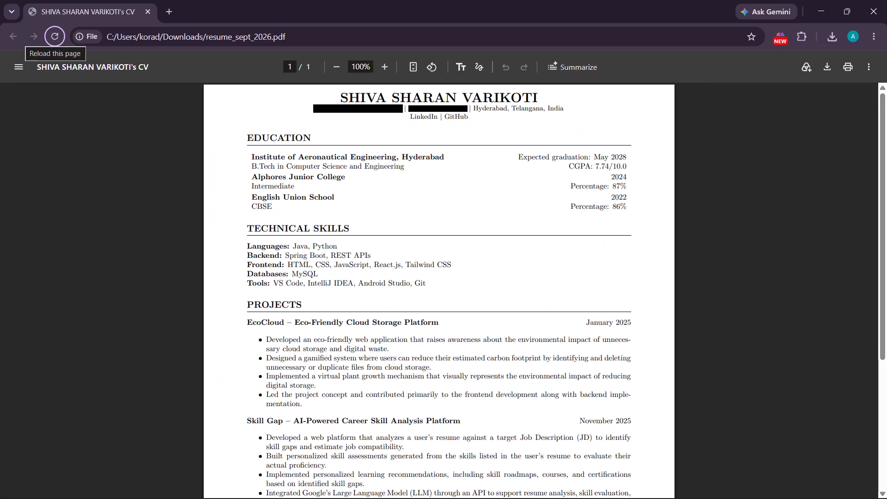
pyautogui.hotkey('alt', 'Tab')
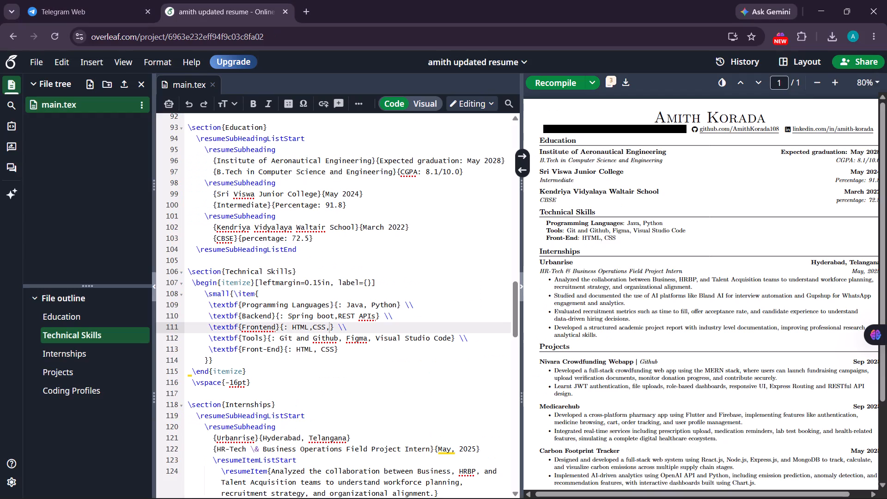
pyautogui.write('JA')
pyautogui.press('BackSpace')
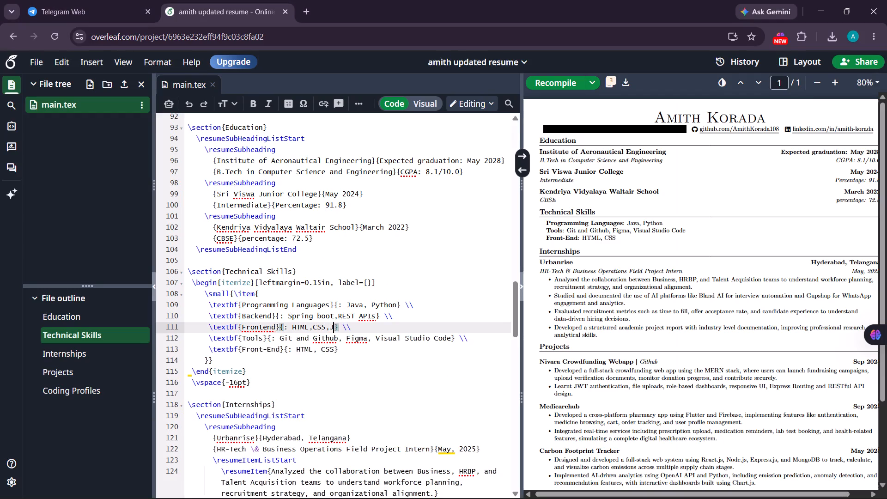
pyautogui.write('aca')
pyautogui.press('BackSpace')
pyautogui.press('BackSpace')
pyautogui.write('va')
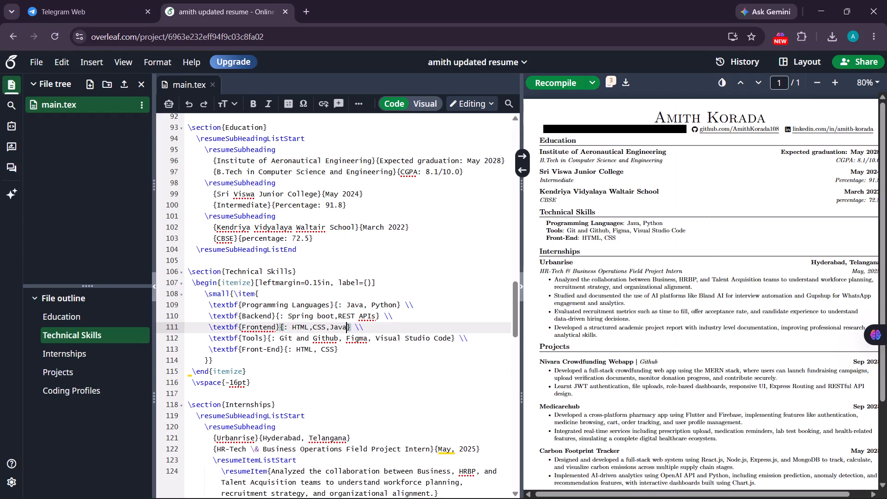
pyautogui.write('script')
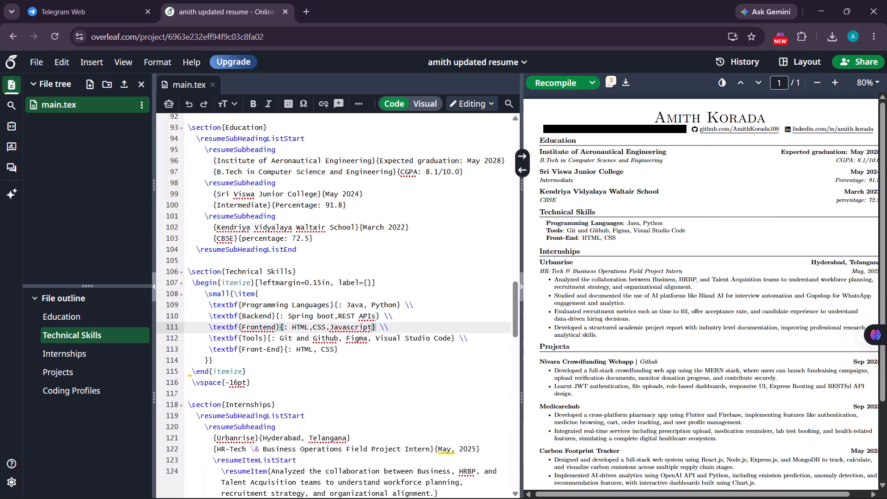
# Remove Figma from the Tools line in Technical Skills.
pyautogui.press('Down')
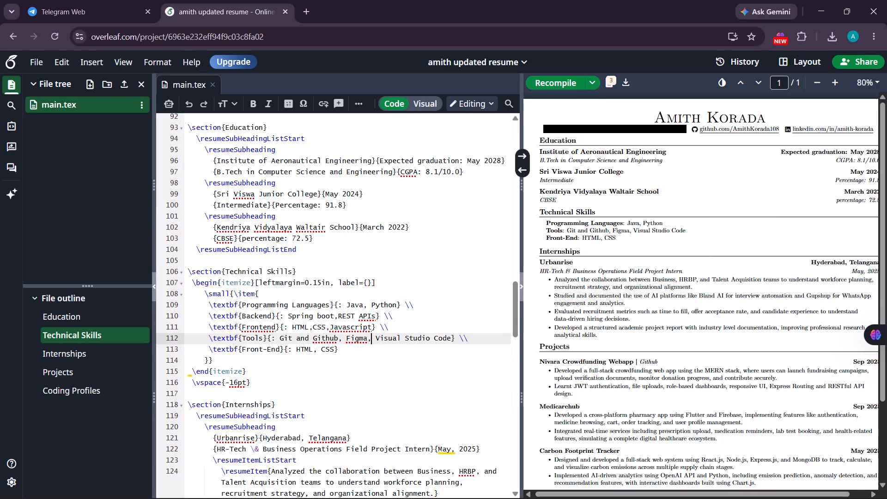
pyautogui.hotkey('ctrl', 'BackSpace')
pyautogui.hotkey('ctrl', 'BackSpace')
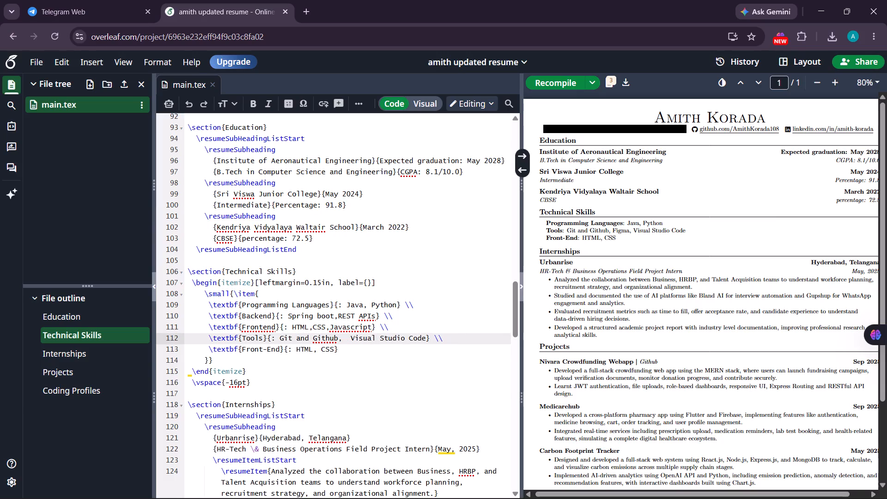
pyautogui.press('BackSpace')
# Delete the old Front-End line with HTML, CSS at the end of the Technical Skills list.
pyautogui.press('Down')
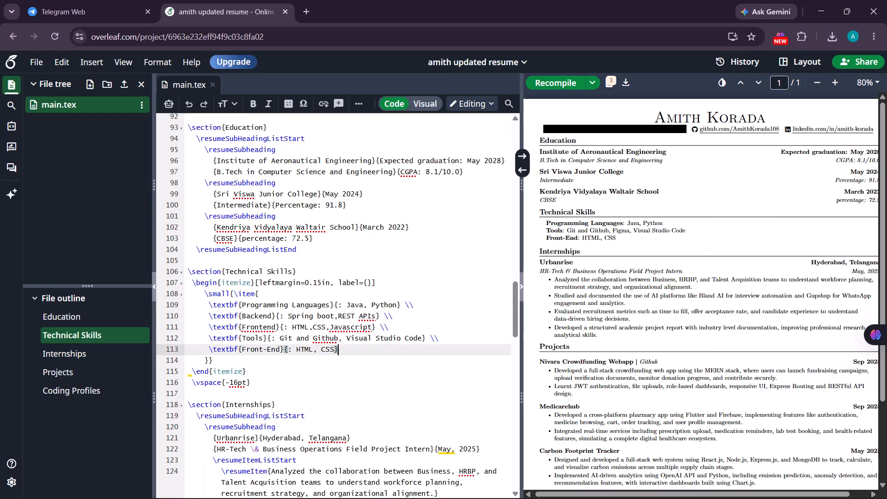
pyautogui.press('BackSpace')
pyautogui.press('BackSpace')
pyautogui.press('BackSpace')
pyautogui.press('BackSpace')
pyautogui.press('BackSpace')
pyautogui.press('BackSpace')
pyautogui.press('BackSpace')
pyautogui.press('BackSpace')
pyautogui.press('BackSpace')
pyautogui.press('BackSpace')
pyautogui.press('BackSpace')
pyautogui.press('BackSpace')
pyautogui.press('BackSpace')
pyautogui.press('BackSpace')
pyautogui.press('BackSpace')
pyautogui.press('BackSpace')
pyautogui.press('BackSpace')
pyautogui.press('BackSpace')
pyautogui.press('BackSpace')
pyautogui.press('BackSpace')
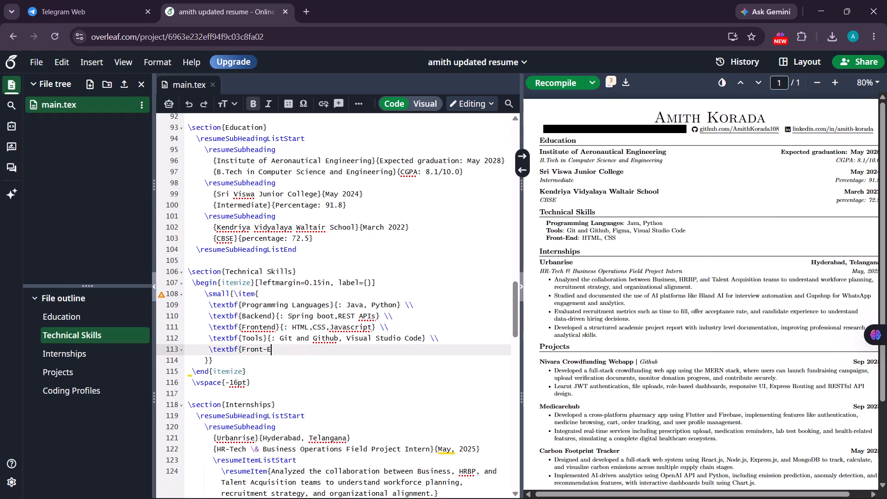
pyautogui.press('BackSpace')
pyautogui.press('BackSpace')
pyautogui.press('BackSpace')
pyautogui.press('BackSpace')
pyautogui.press('BackSpace')
pyautogui.press('BackSpace')
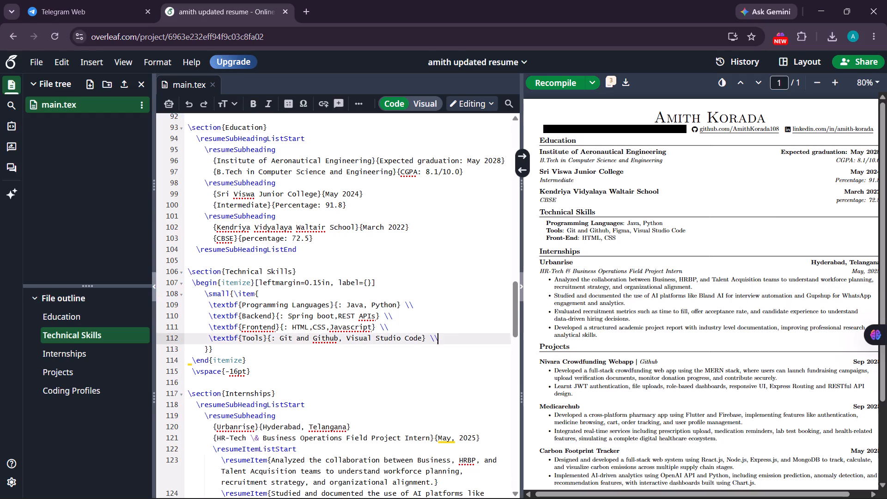
# Check the reference CV and duplicate the Frontend line directly above Tools, leaving no blank line between them.
pyautogui.hotkey('alt', 'Tab')
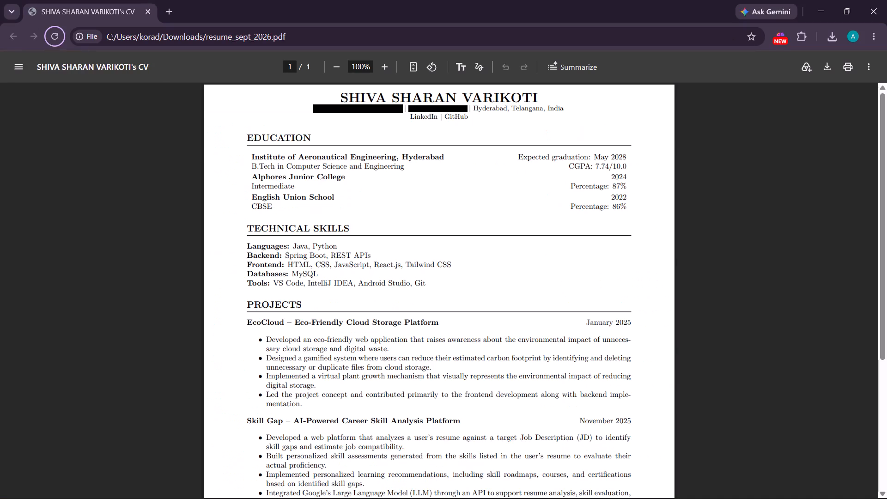
pyautogui.hotkey('alt', 'Tab')
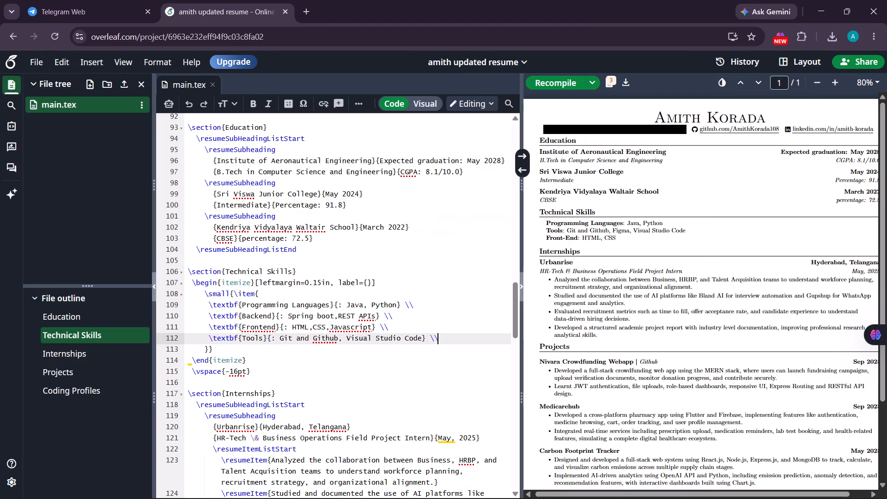
pyautogui.click(412, 327)
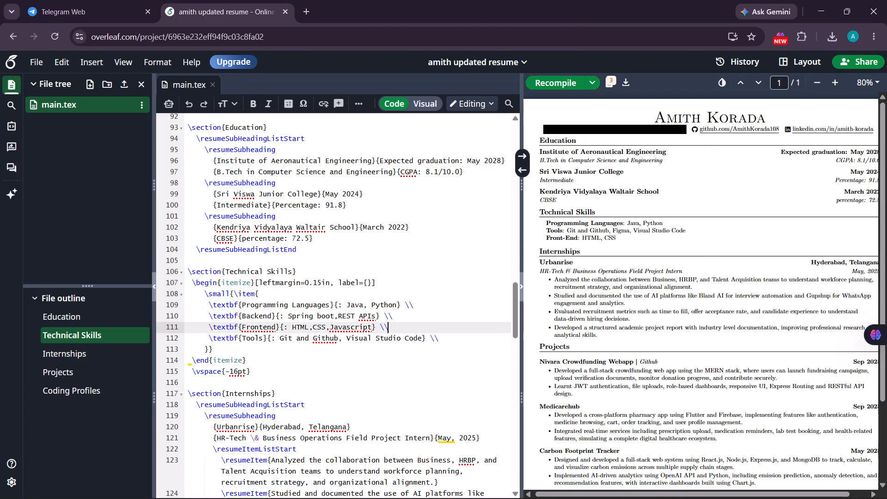
pyautogui.press('Return')
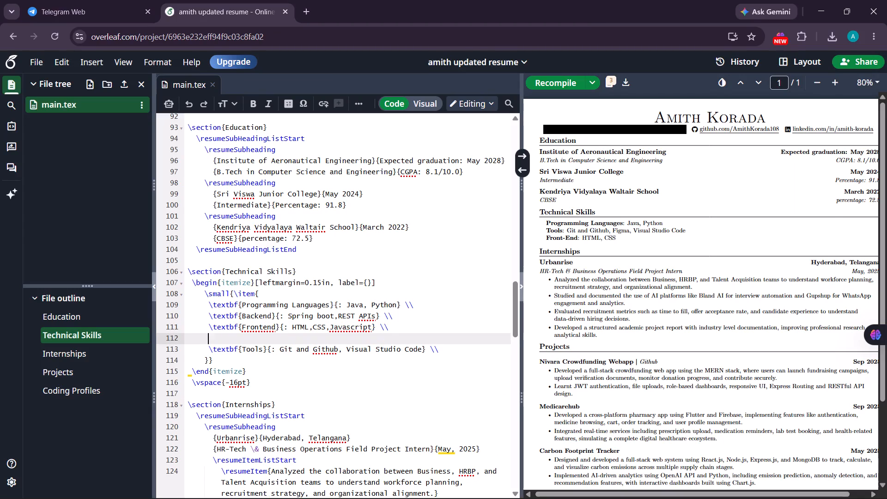
pyautogui.moveTo(391, 329); pyautogui.dragTo(209, 324)
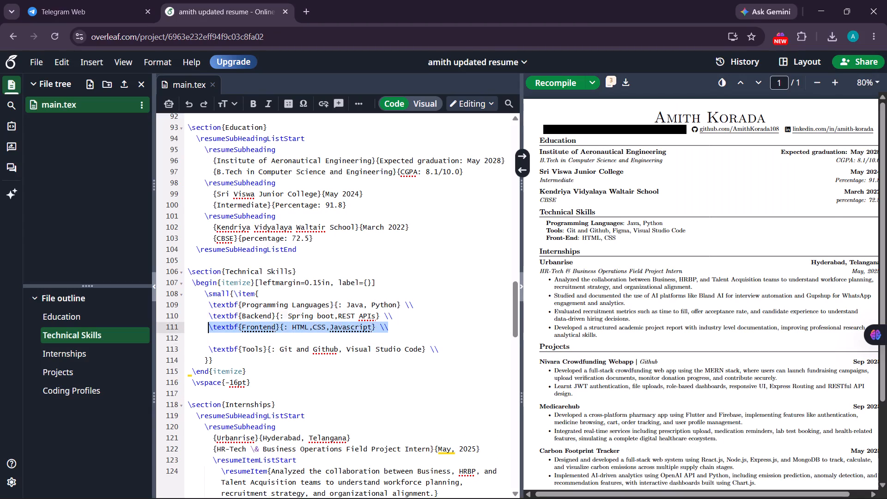
pyautogui.hotkey('ctrl', 'c')
pyautogui.click(401, 323)
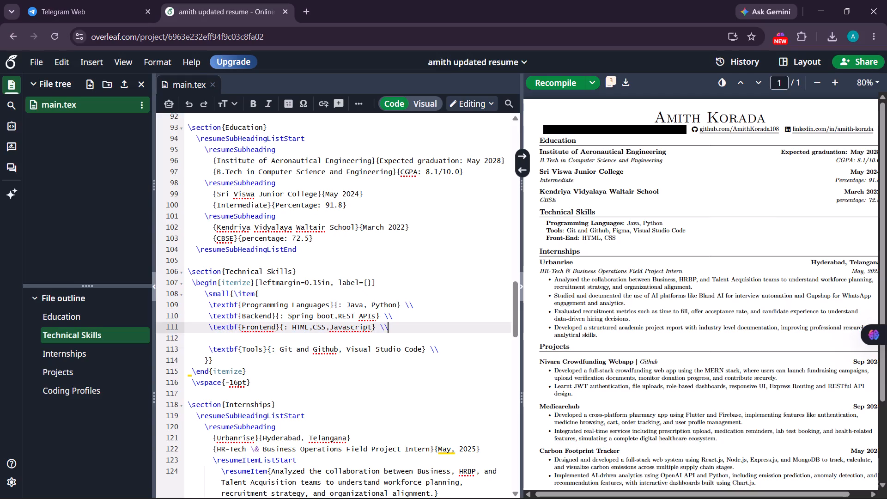
pyautogui.press('Return')
pyautogui.hotkey('ctrl', 'v')
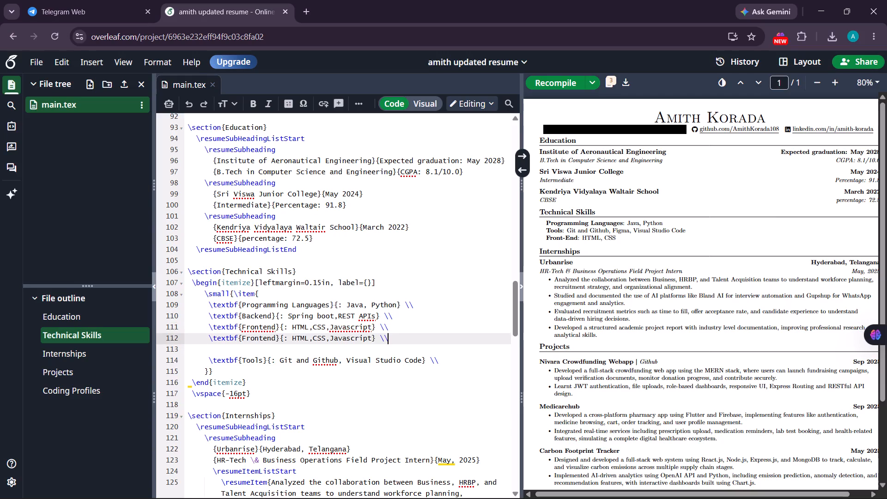
pyautogui.press('Up')
pyautogui.press('Down')
pyautogui.press('Down')
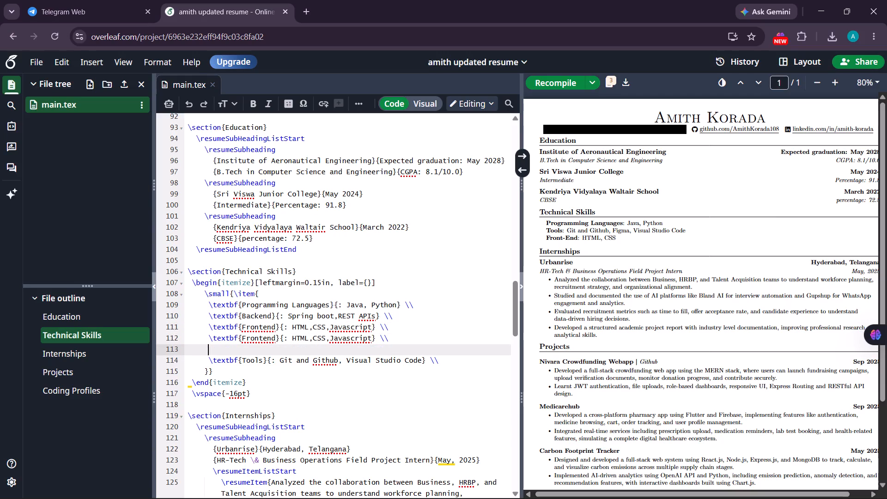
pyautogui.press('BackSpace')
pyautogui.press('BackSpace')
pyautogui.press('BackSpace')
# Change the label of the second Frontend line to Database.
pyautogui.press('Left')
pyautogui.press('Left')
pyautogui.press('Left')
pyautogui.press('Left')
pyautogui.press('Left')
pyautogui.press('Left')
pyautogui.press('Left')
pyautogui.press('Left')
pyautogui.press('Left')
pyautogui.press('Left')
pyautogui.press('Left')
pyautogui.press('Left')
pyautogui.press('Left')
pyautogui.press('Left')
pyautogui.press('Left')
pyautogui.press('Left')
pyautogui.press('Left')
pyautogui.press('Left')
pyautogui.press('Left')
pyautogui.press('Left')
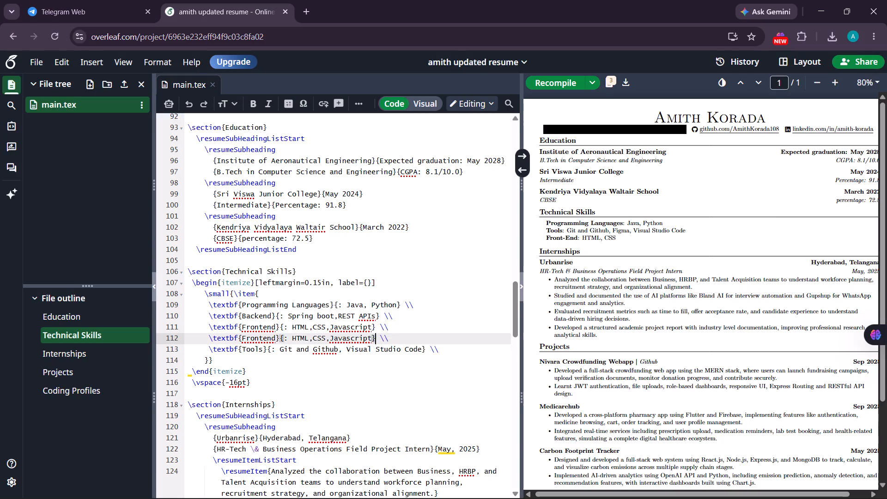
pyautogui.press('Left')
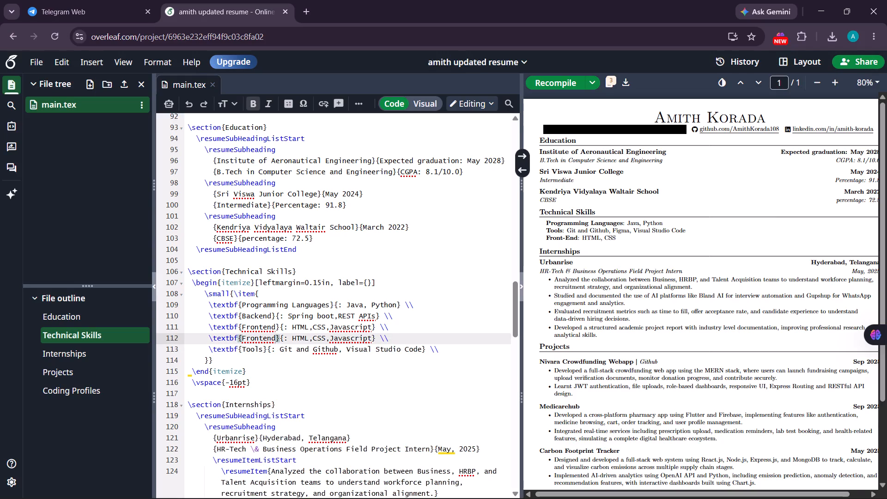
pyautogui.hotkey('ctrl', 'BackSpace')
pyautogui.write('Database')
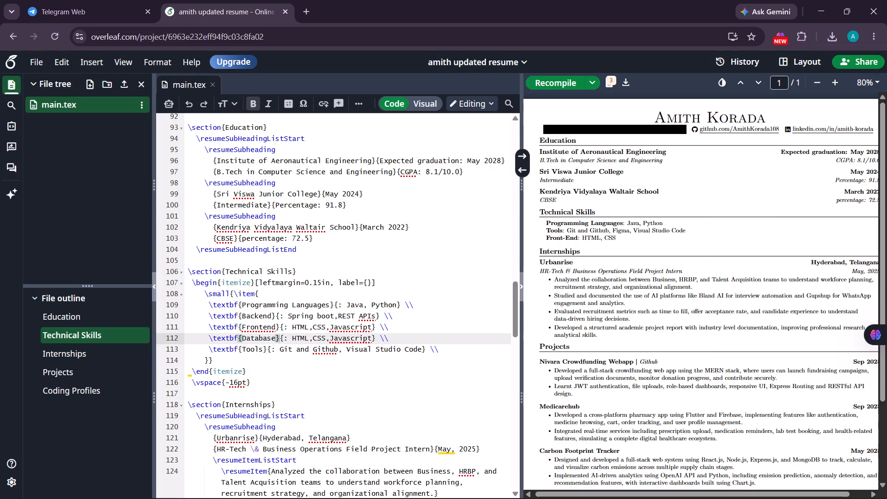
# Replace the skills copied onto the new Database line with "MySql".
pyautogui.press('Right')
pyautogui.press('Right')
pyautogui.press('Right')
pyautogui.press('Right')
pyautogui.press('Right')
pyautogui.press('Right')
pyautogui.press('Right')
pyautogui.press('Right')
pyautogui.press('Right')
pyautogui.press('Right')
pyautogui.press('Right')
pyautogui.press('Right')
pyautogui.press('Right')
pyautogui.press('Right')
pyautogui.press('Right')
pyautogui.press('Right')
pyautogui.press('Right')
pyautogui.press('Right')
pyautogui.press('Right')
pyautogui.press('Right')
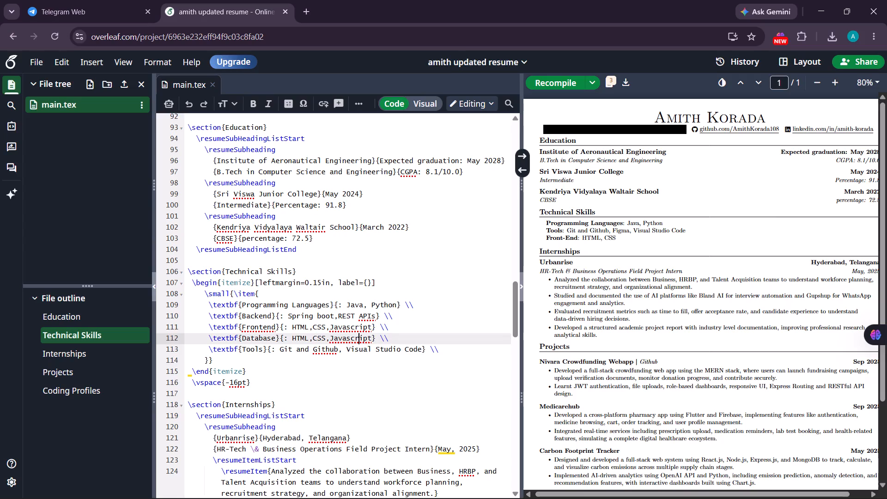
pyautogui.press('Right')
pyautogui.press('Right')
pyautogui.press('Right')
pyautogui.hotkey('ctrl', 'BackSpace')
pyautogui.hotkey('ctrl', 'BackSpace')
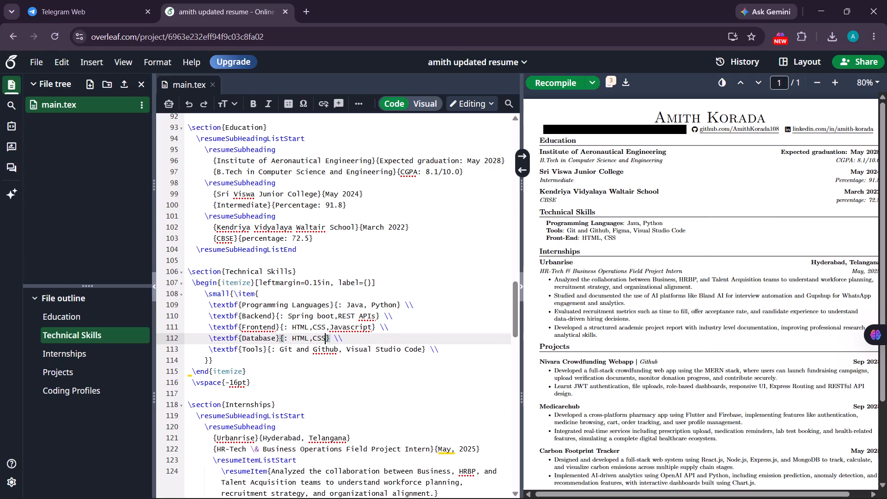
pyautogui.hotkey('ctrl', 'BackSpace')
pyautogui.hotkey('ctrl', 'BackSpace')
pyautogui.hotkey('ctrl', 'BackSpace')
pyautogui.write('My')
pyautogui.write('Sq')
pyautogui.press('l')
# Check the reference CV and correct the capitalisation on the Database line to MySQL.
pyautogui.hotkey('alt', 'Tab')
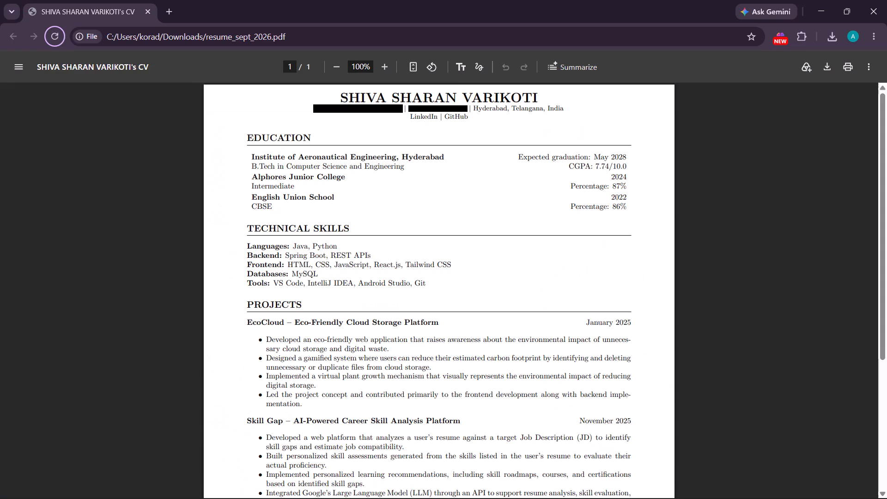
pyautogui.hotkey('alt', 'Tab')
pyautogui.press('Left')
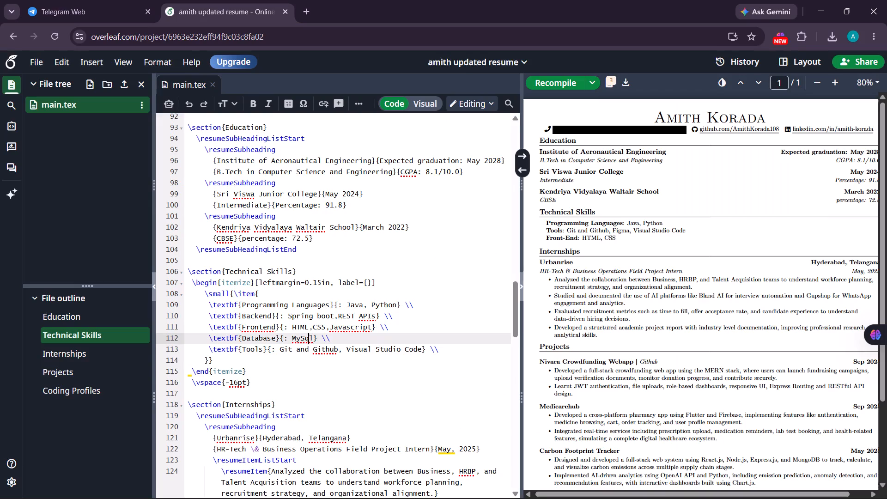
pyautogui.press('BackSpace')
pyautogui.hotkey('shift', 'q')
pyautogui.press('Right')
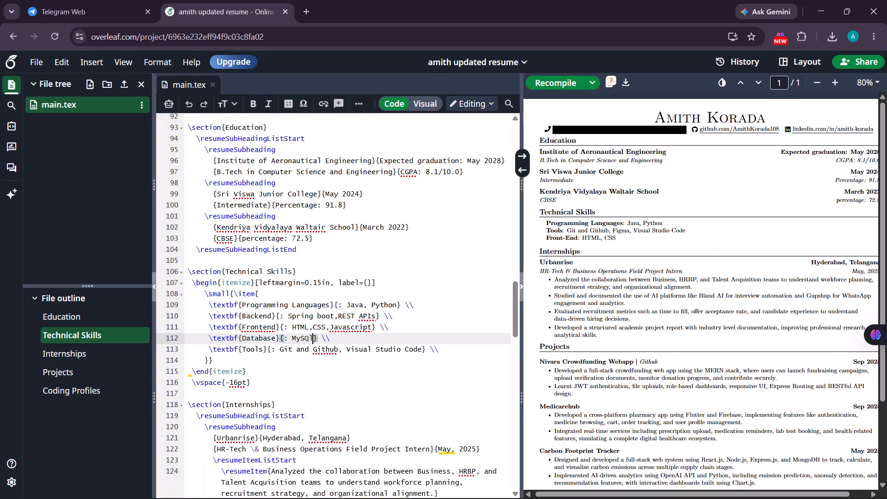
pyautogui.press('BackSpace')
pyautogui.hotkey('shift', 'l')
# Compare Technical Skills with the reference CV once more and recompile the resume.
pyautogui.hotkey('alt', 'Tab')
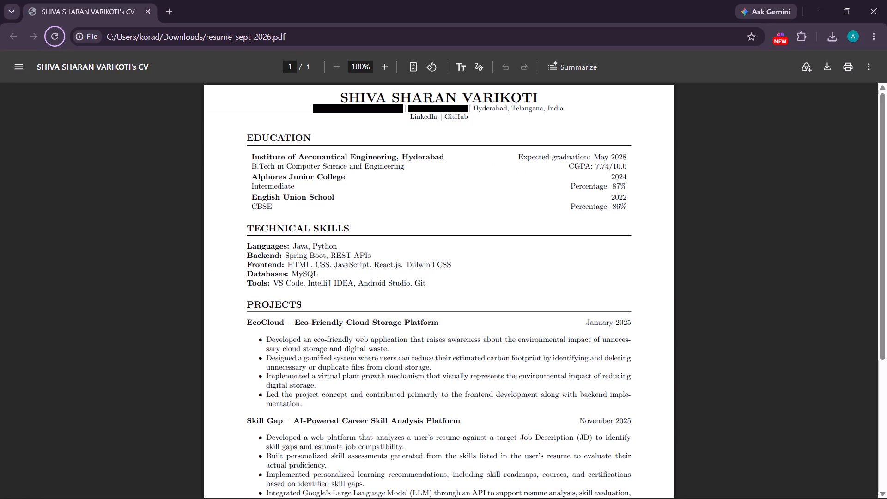
pyautogui.hotkey('alt', 'Tab')
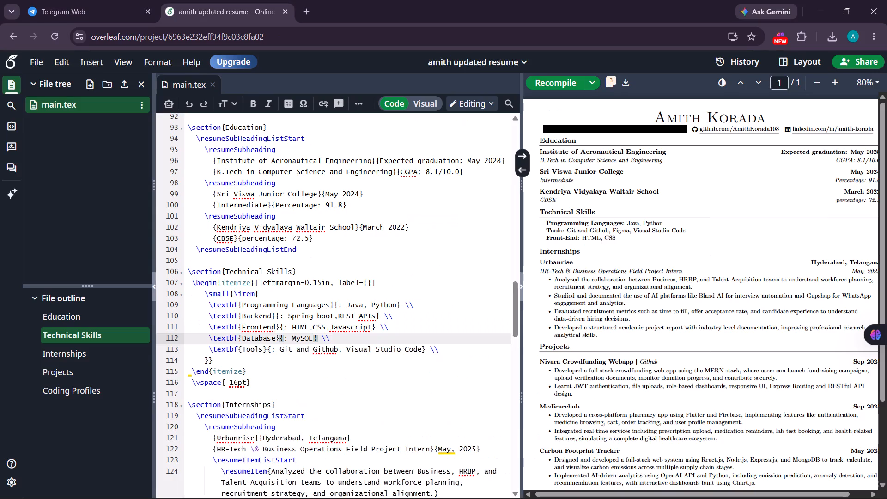
pyautogui.click(540, 84)
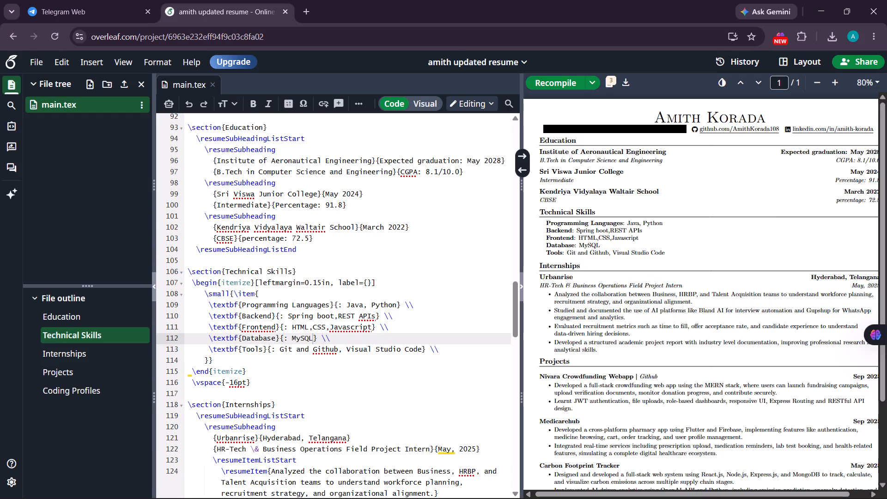
# Review the resume's Internships, Projects and Coding Profiles, and examine the reference CV's Projects, Coding Profiles and Certifications.
pyautogui.scroll(-3, 479, 327)
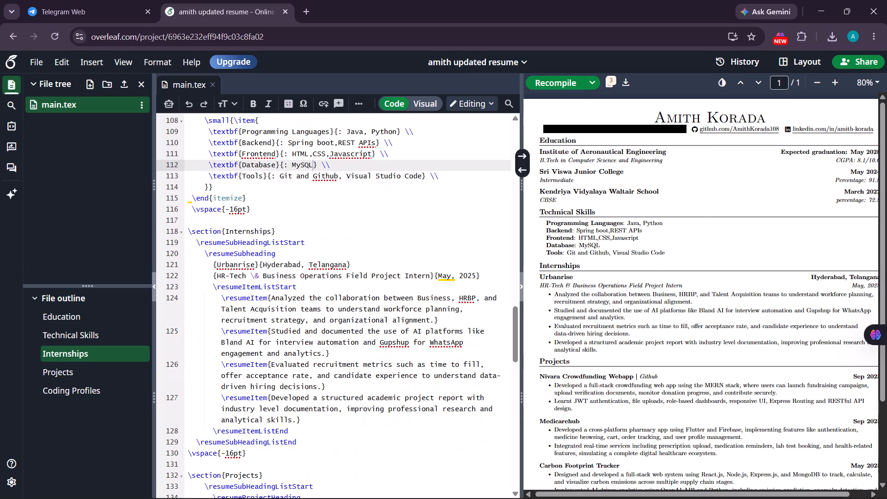
pyautogui.scroll(-2, 662, 363)
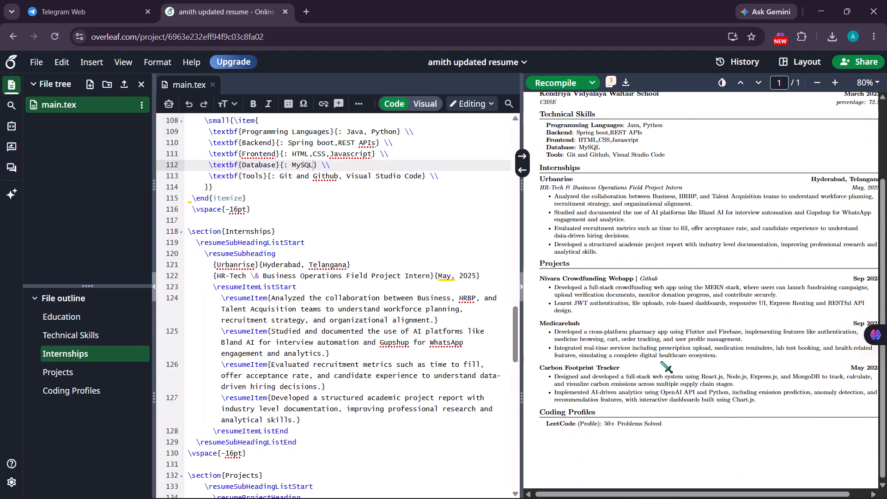
pyautogui.scroll(-1, 661, 362)
pyautogui.scroll(-3, 403, 384)
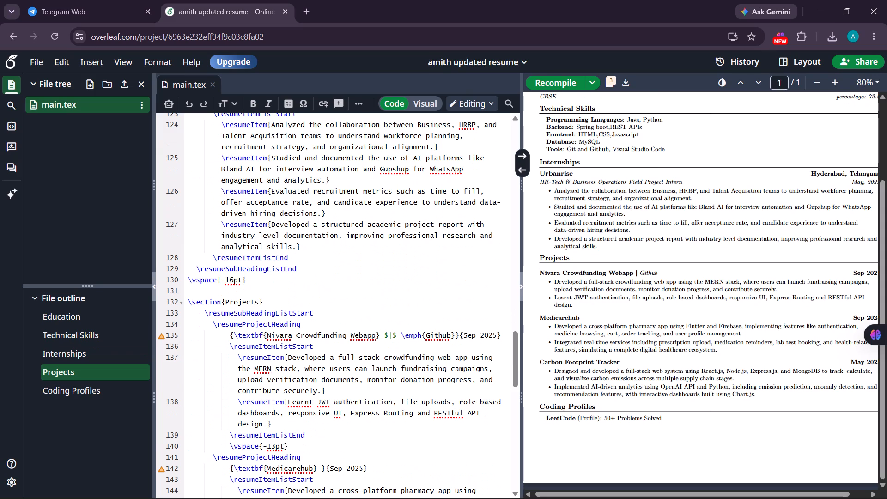
pyautogui.scroll(-1, 403, 383)
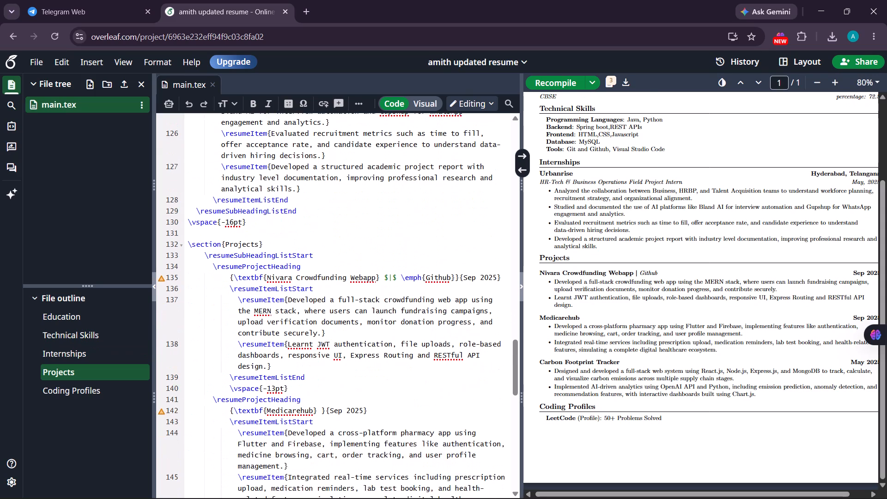
pyautogui.scroll(-3, 403, 383)
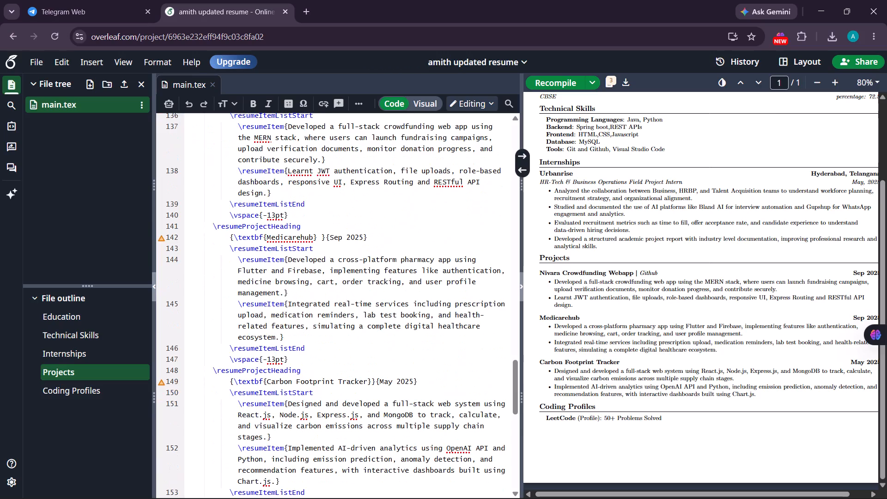
pyautogui.hotkey('alt', 'Tab')
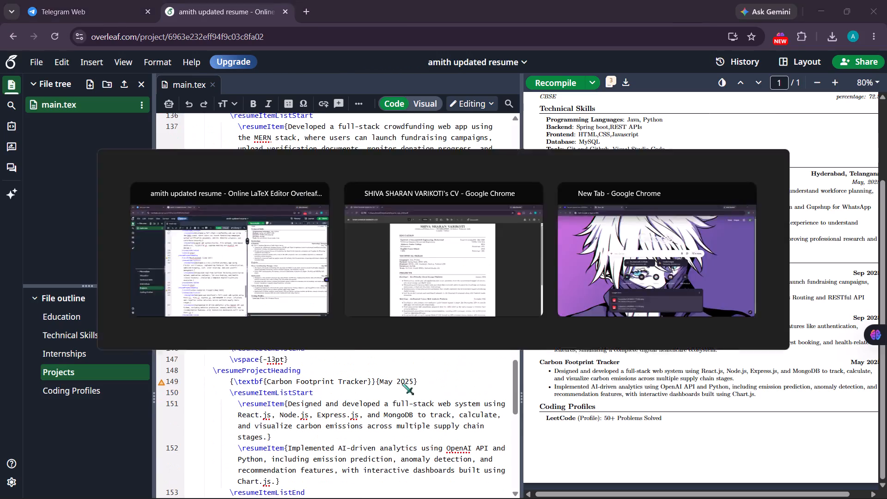
pyautogui.scroll(-2, 403, 377)
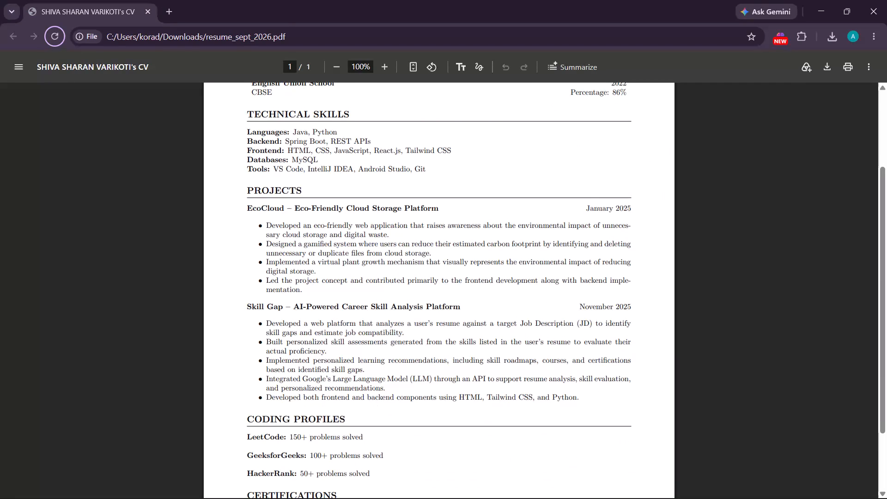
pyautogui.scroll(-3, 404, 375)
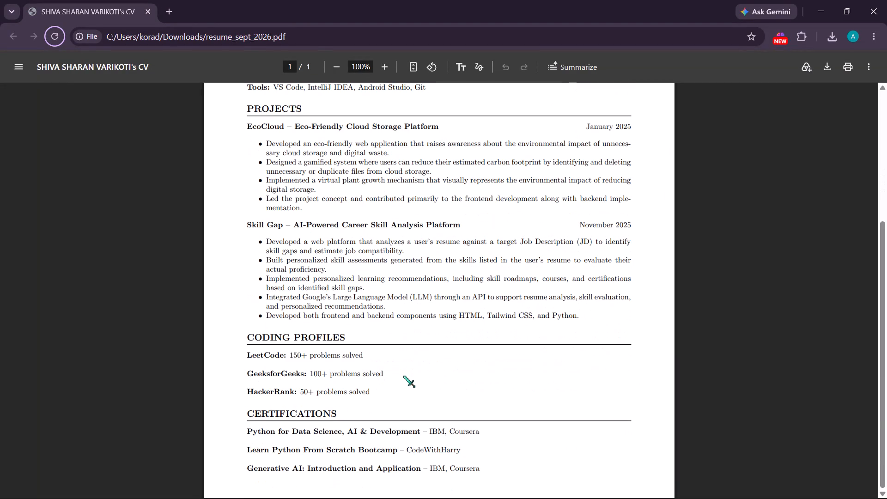
pyautogui.scroll(-2, 402, 377)
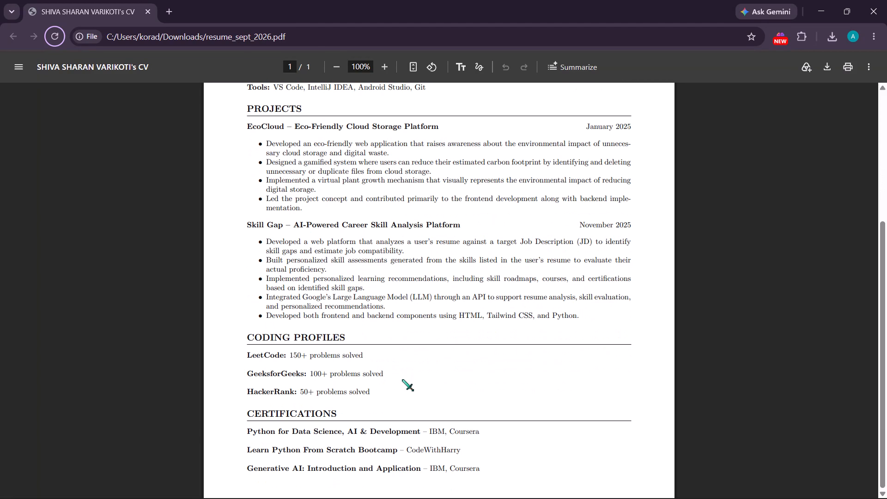
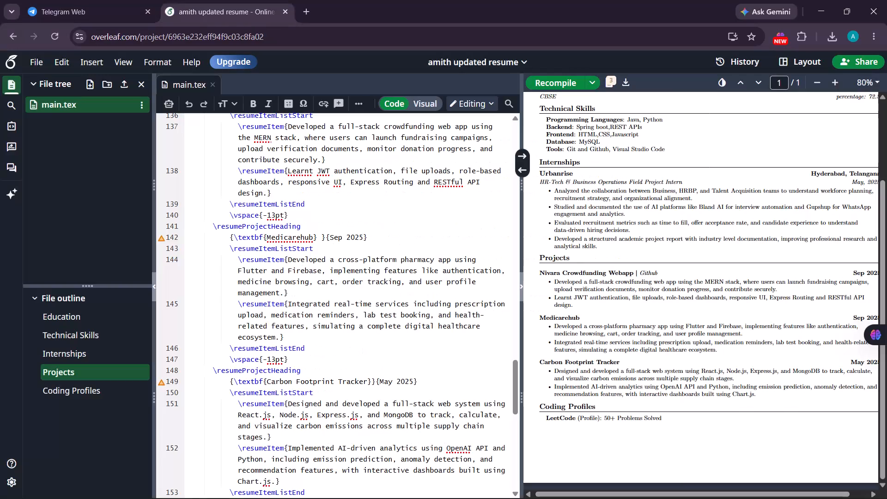
# Check the reference CV's Coding Profiles against the Coding Profiles code at the end of the resume source.
pyautogui.hotkey('alt', 'Tab')
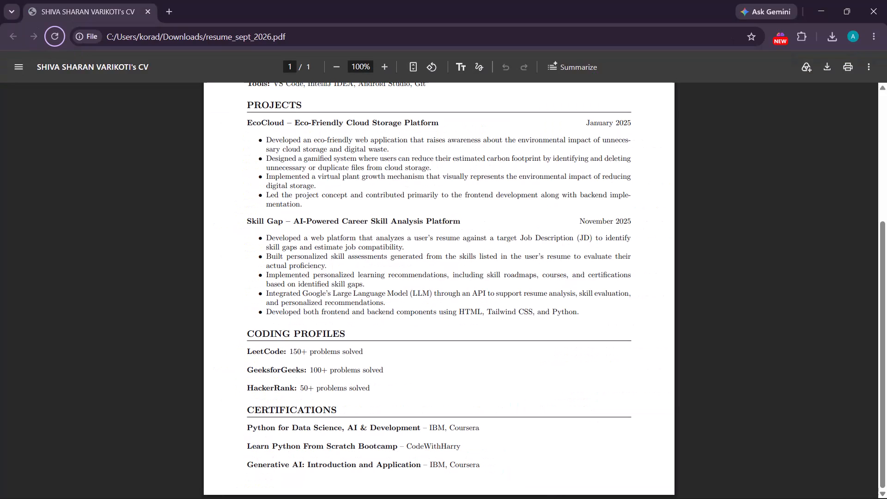
pyautogui.hotkey('alt', 'Tab')
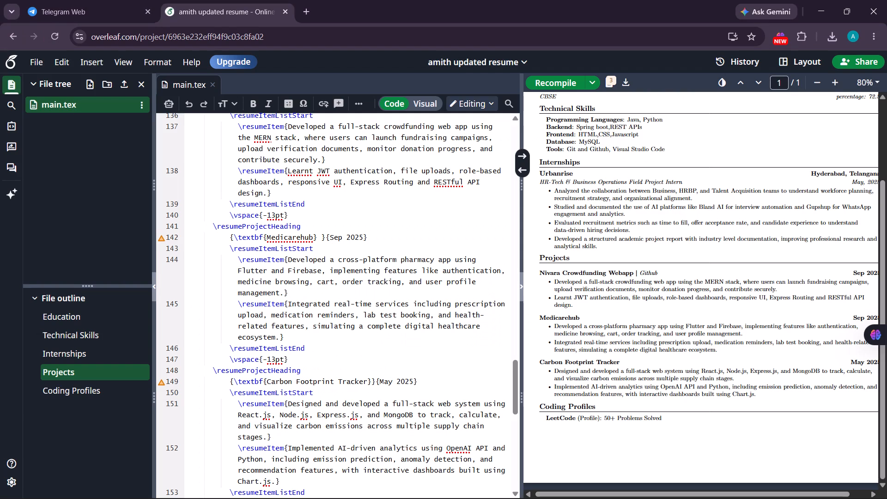
pyautogui.scroll(-4, 261, 366)
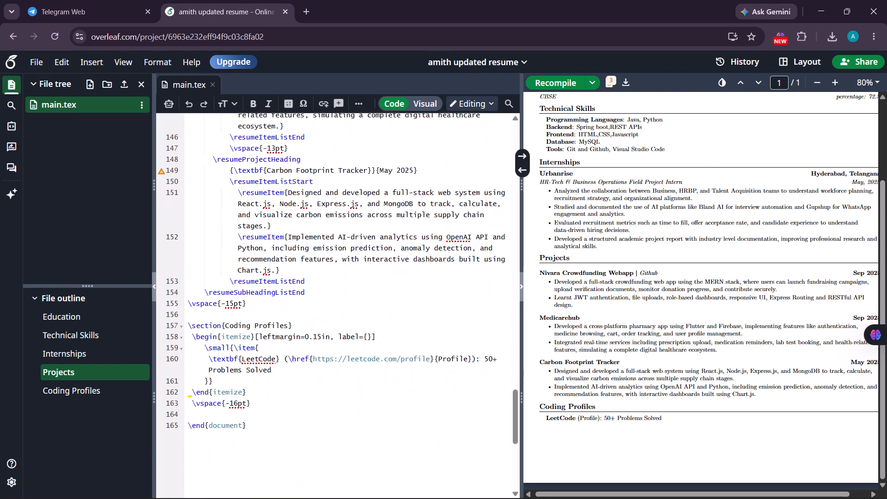
pyautogui.scroll(-1, 254, 368)
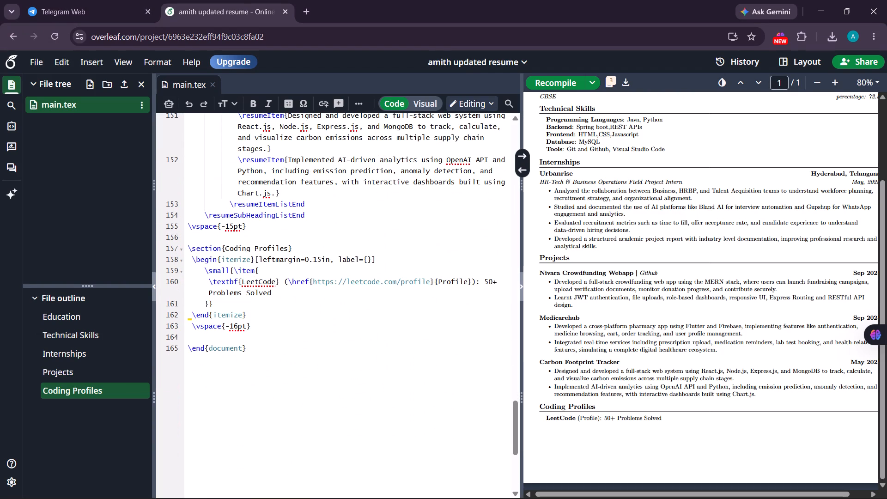
pyautogui.scroll(2, 351, 353)
pyautogui.scroll(-2, 345, 355)
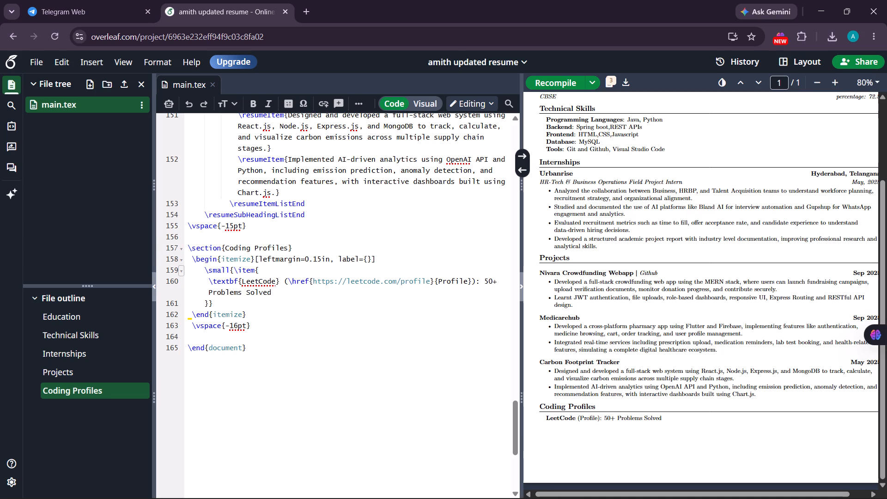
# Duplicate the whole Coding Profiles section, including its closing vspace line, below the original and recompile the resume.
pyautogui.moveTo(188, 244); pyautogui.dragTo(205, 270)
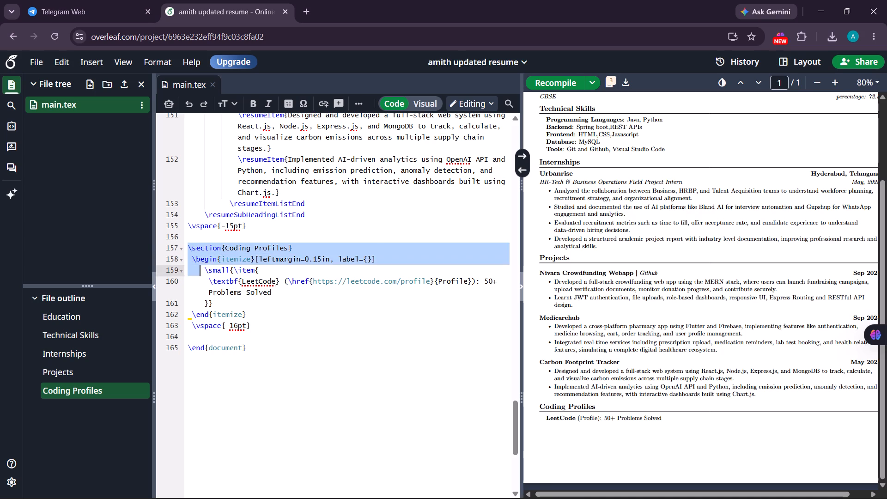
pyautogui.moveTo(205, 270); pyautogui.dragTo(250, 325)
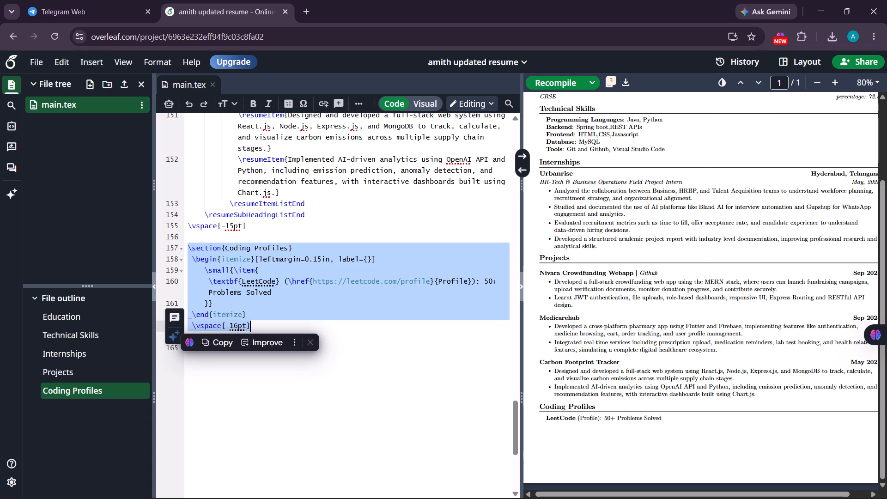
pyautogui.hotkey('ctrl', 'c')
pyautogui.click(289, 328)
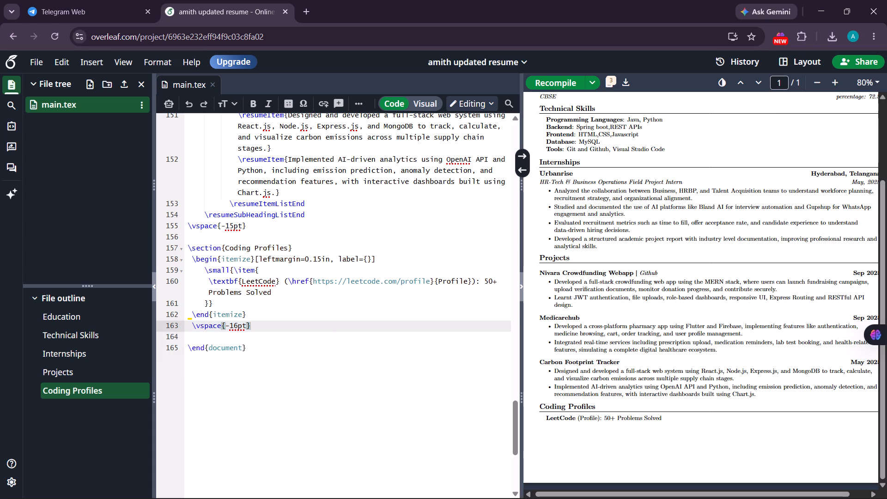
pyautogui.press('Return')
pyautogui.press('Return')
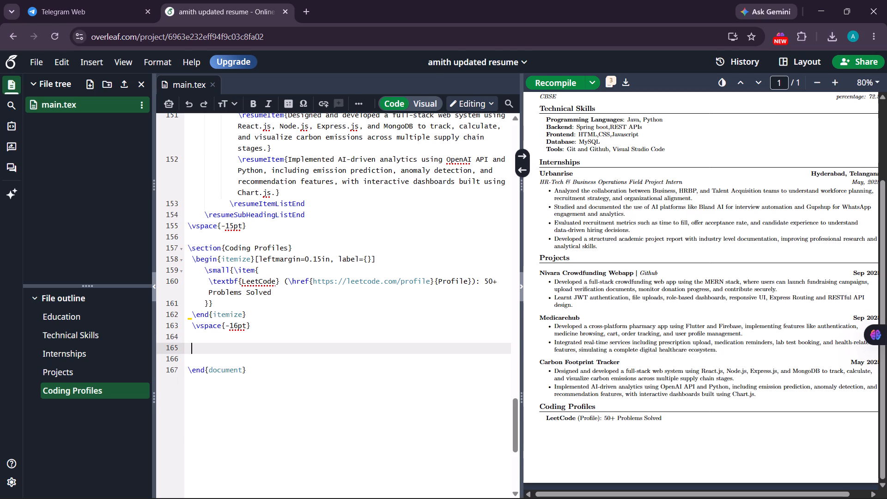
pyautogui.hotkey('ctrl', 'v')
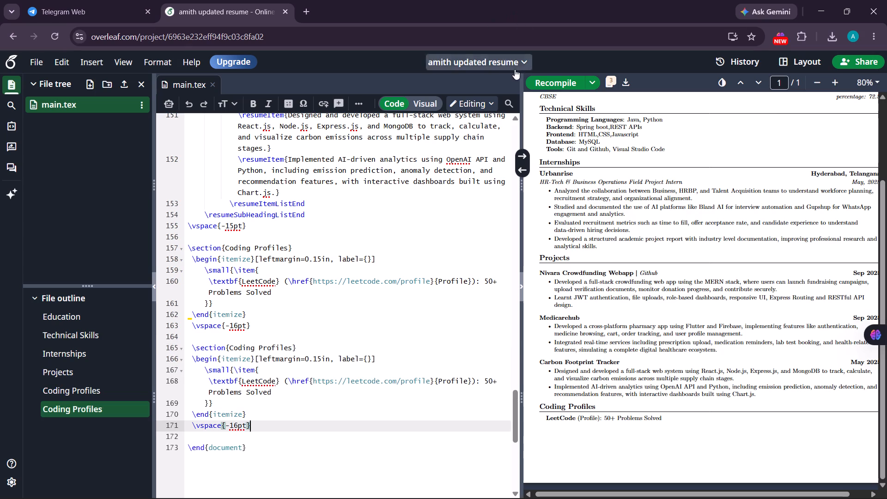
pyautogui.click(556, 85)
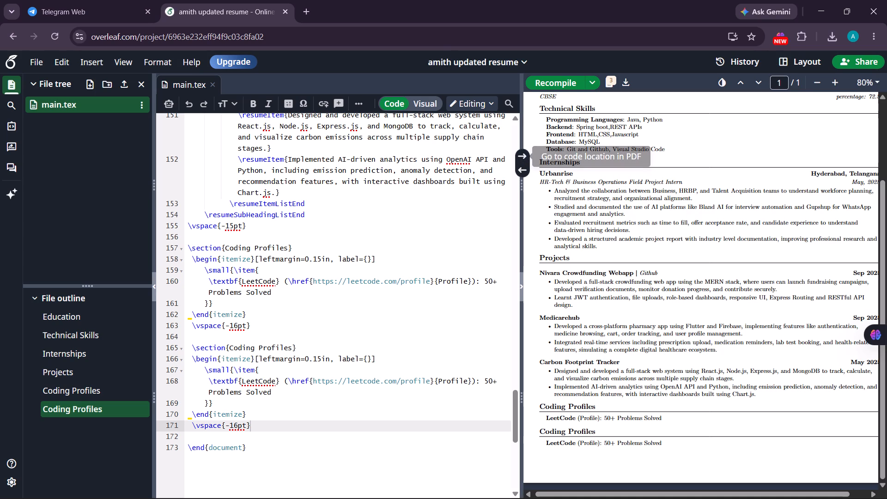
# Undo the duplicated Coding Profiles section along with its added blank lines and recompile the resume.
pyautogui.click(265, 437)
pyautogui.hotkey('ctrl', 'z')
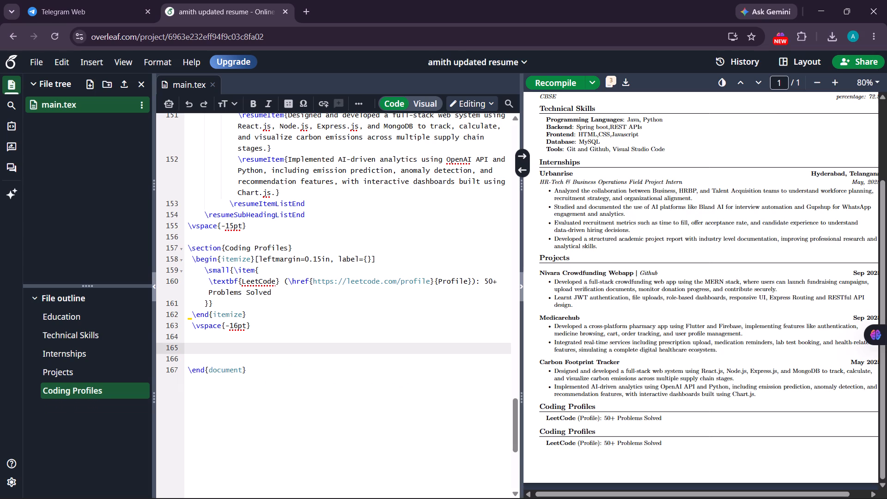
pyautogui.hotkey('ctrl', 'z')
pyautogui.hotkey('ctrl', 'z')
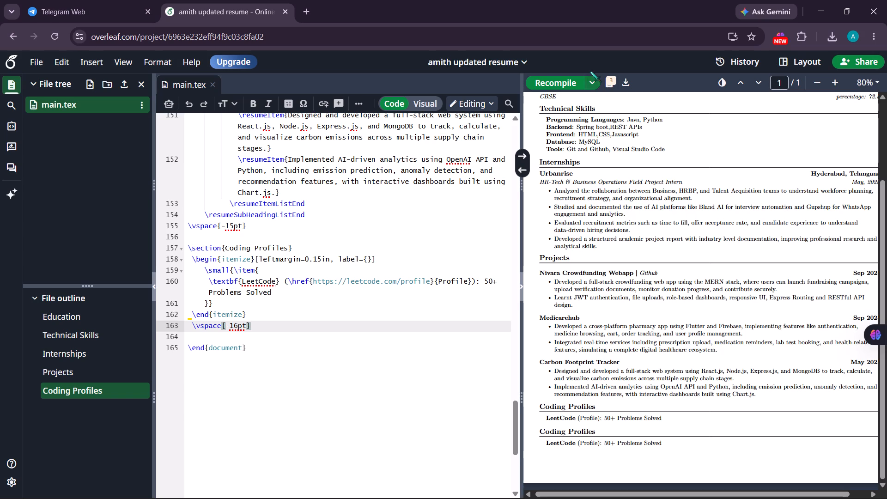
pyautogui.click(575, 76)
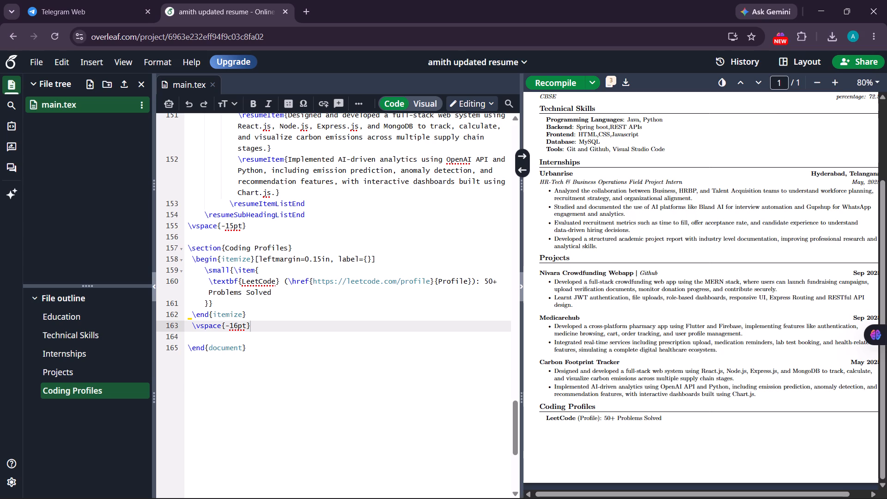
# Duplicate the LeetCode entry's \small{\item{...}} block inside the Coding Profiles list and recompile the resume.
pyautogui.moveTo(206, 268); pyautogui.dragTo(216, 299)
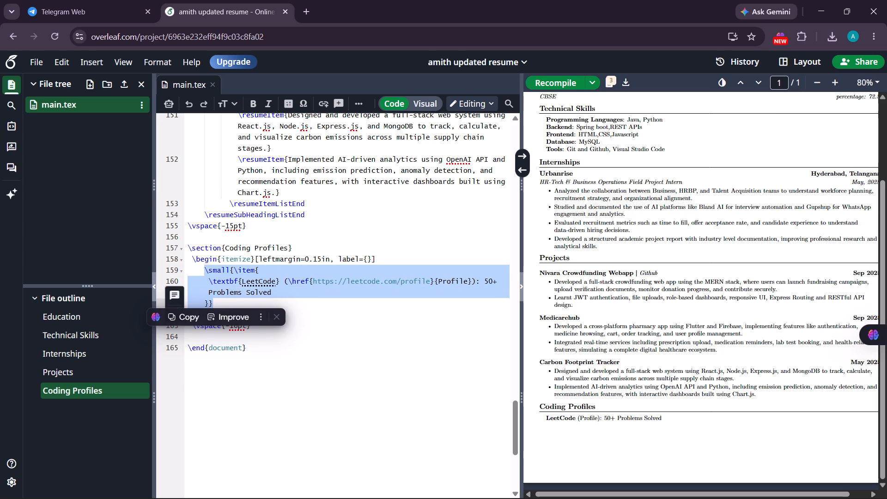
pyautogui.hotkey('ctrl', 'c')
pyautogui.click(249, 298)
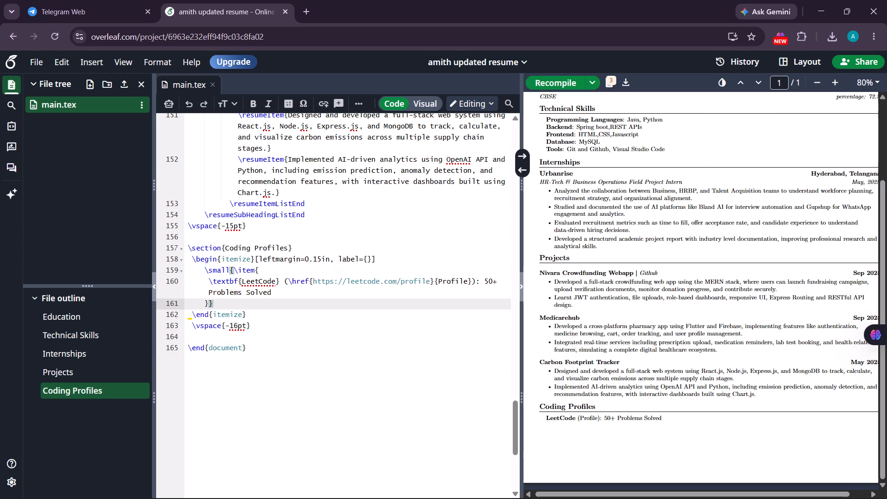
pyautogui.press('Return')
pyautogui.hotkey('ctrl', 'v')
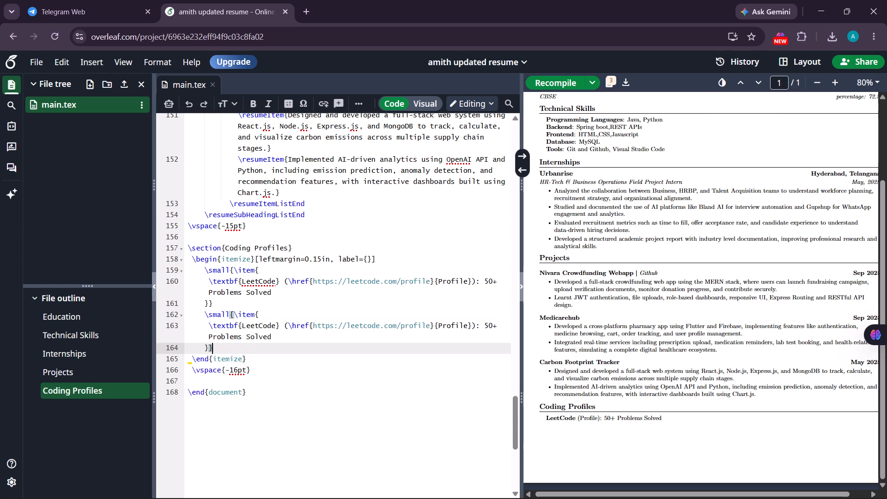
pyautogui.click(556, 79)
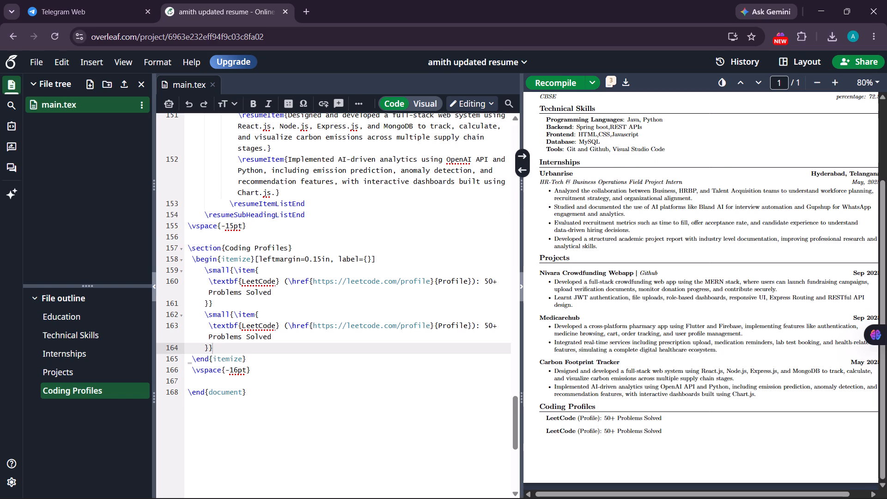
# Rename the second LeetCode entry in Coding Profiles as "Hackerrank".
pyautogui.click(274, 324)
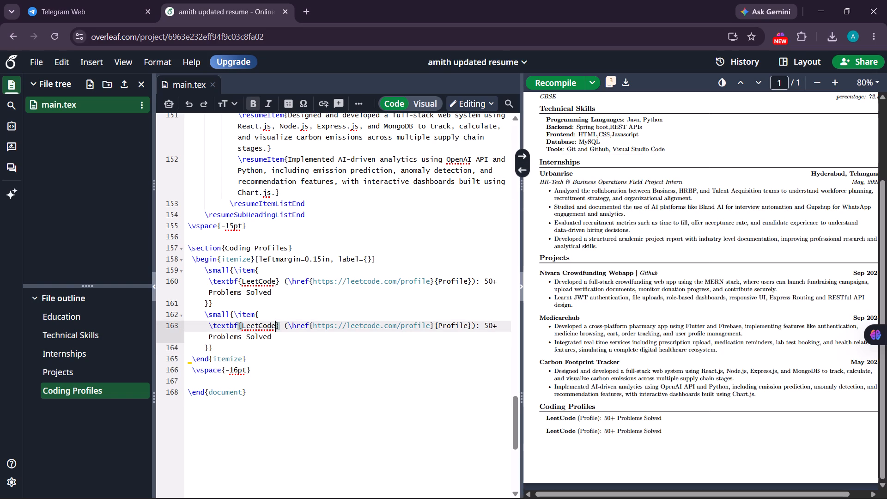
pyautogui.press('BackSpace')
pyautogui.press('BackSpace')
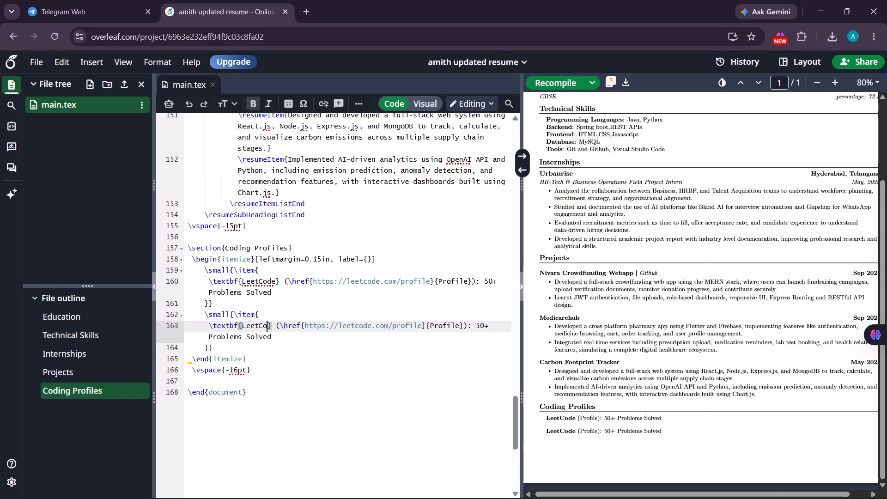
pyautogui.press('BackSpace')
pyautogui.press('BackSpace')
pyautogui.press('BackSpace')
pyautogui.press('BackSpace')
pyautogui.press('BackSpace')
pyautogui.press('BackSpace')
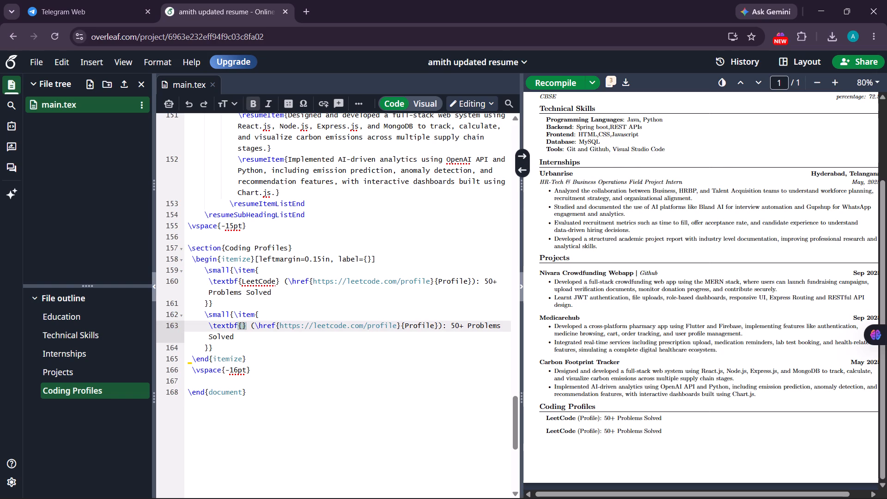
pyautogui.write('HA')
pyautogui.press('BackSpace')
pyautogui.press('a')
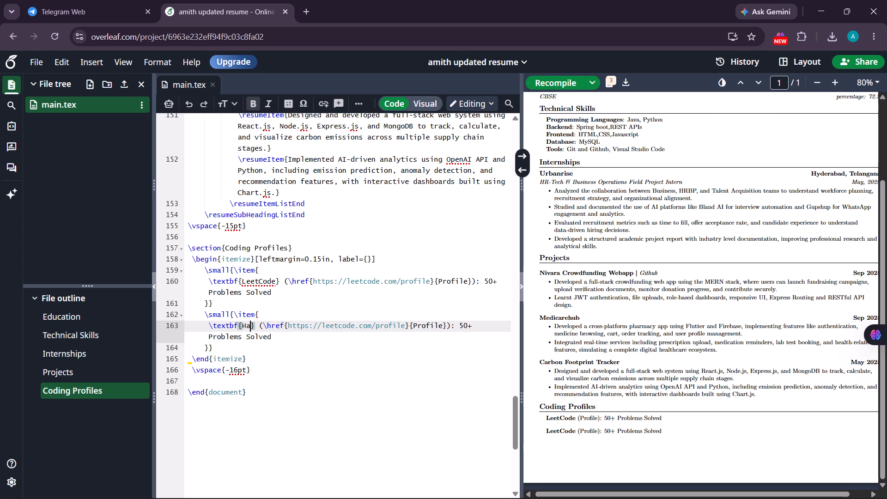
pyautogui.write('cker')
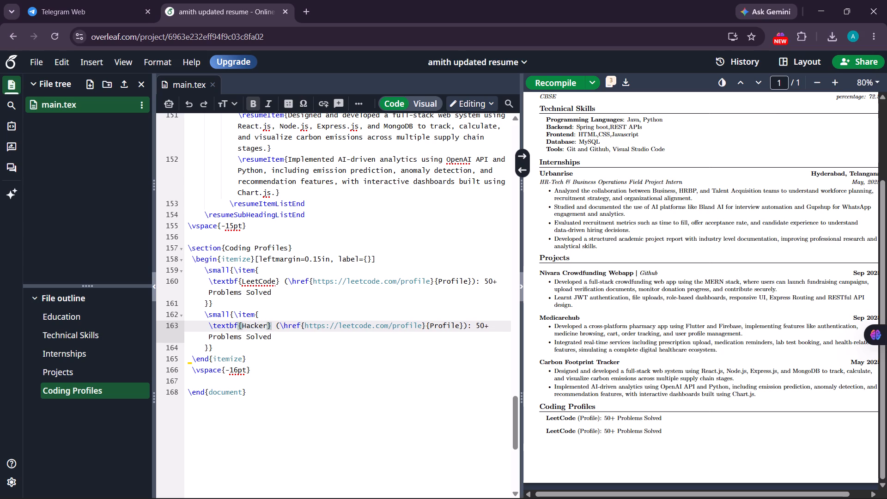
pyautogui.write('rank')
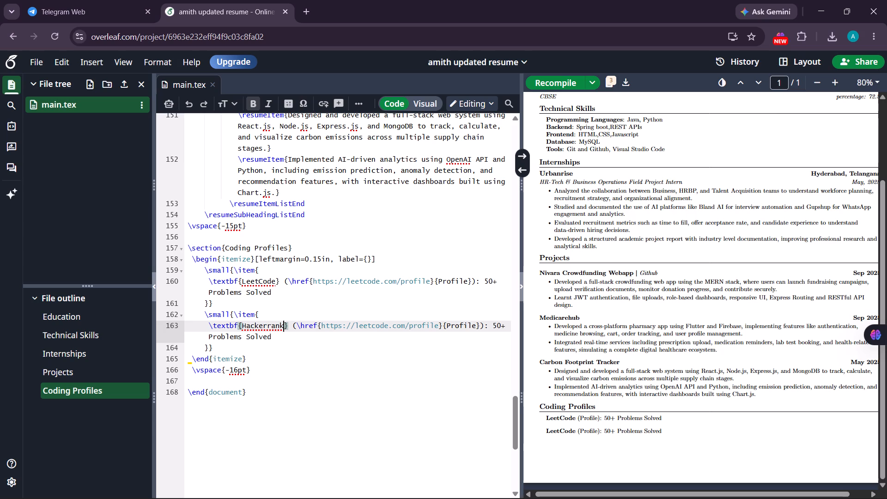
# Duplicate the Hackerrank entry's block directly below itself, inside the Coding Profiles list.
pyautogui.moveTo(203, 314); pyautogui.dragTo(214, 343)
pyautogui.hotkey('ctrl', 'c')
pyautogui.click(232, 346)
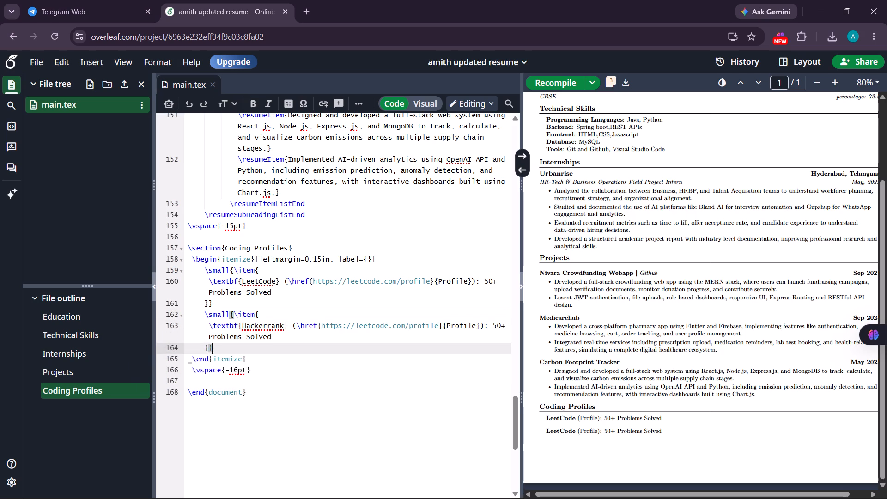
pyautogui.press('Return')
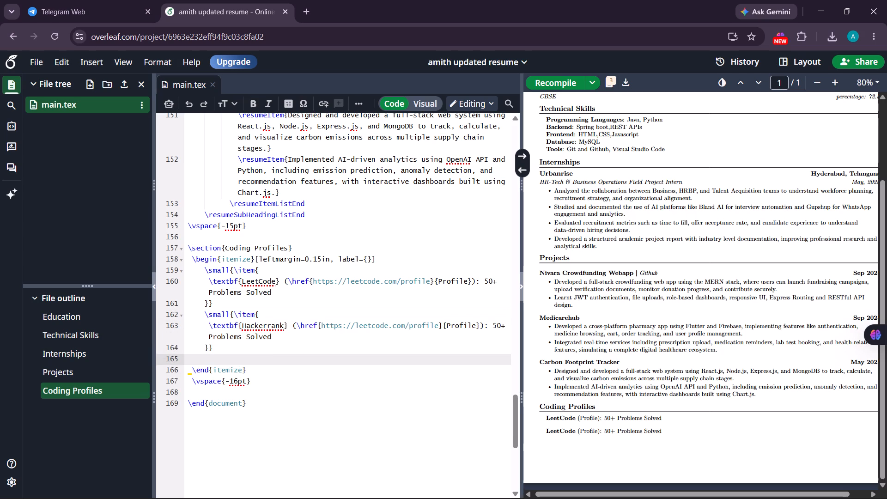
pyautogui.hotkey('ctrl', 'v')
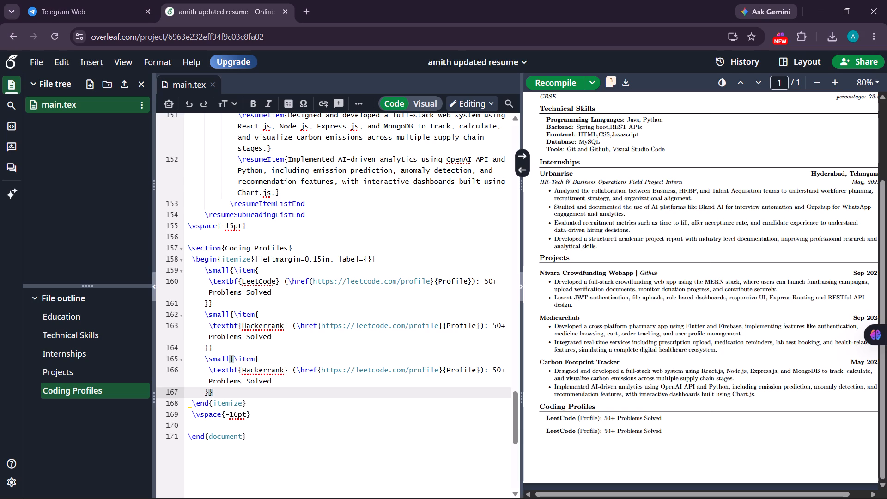
# Rename the third Coding Profiles entry, copied from Hackerrank, as "Geeksforgeeks".
pyautogui.click(285, 369)
pyautogui.press('BackSpace')
pyautogui.press('BackSpace')
pyautogui.press('BackSpace')
pyautogui.press('BackSpace')
pyautogui.press('BackSpace')
pyautogui.press('BackSpace')
pyautogui.press('BackSpace')
pyautogui.press('BackSpace')
pyautogui.press('BackSpace')
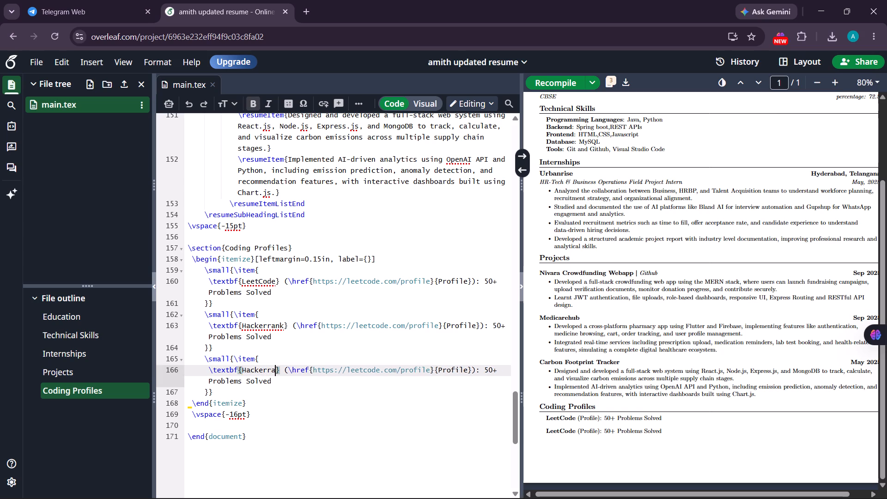
pyautogui.press('BackSpace')
pyautogui.write('GEE')
pyautogui.press('BackSpace')
pyautogui.press('BackSpace')
pyautogui.write('ee')
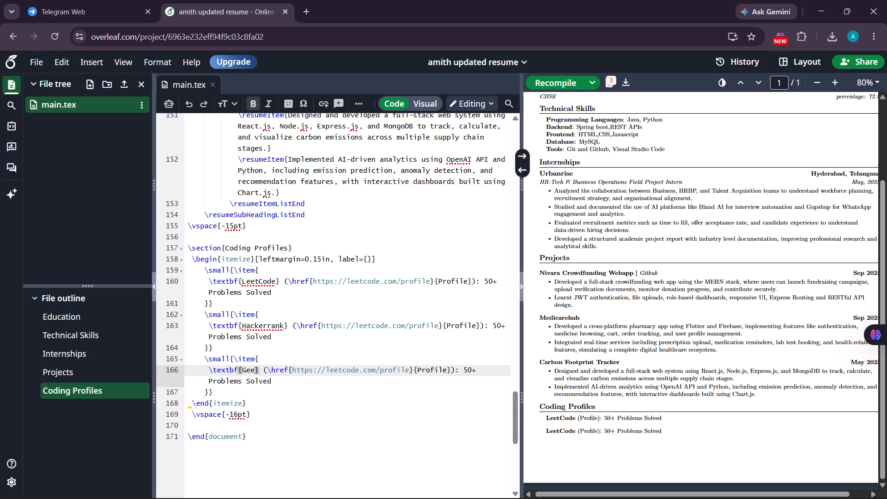
pyautogui.write('ks')
pyautogui.write('for')
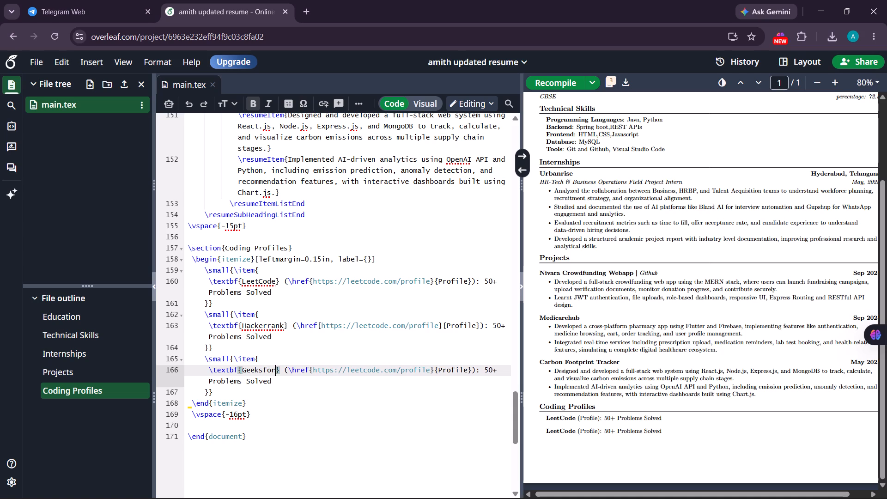
pyautogui.press('space')
pyautogui.press('BackSpace')
pyautogui.press('d')
pyautogui.press('BackSpace')
pyautogui.press('g')
pyautogui.write('oo')
pyautogui.press('BackSpace')
pyautogui.press('BackSpace')
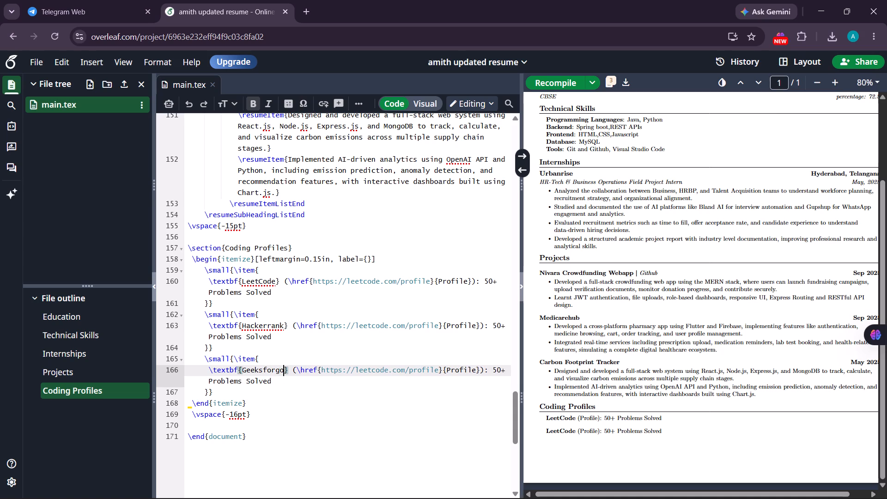
pyautogui.write('eekd')
pyautogui.press('BackSpace')
pyautogui.press('s')
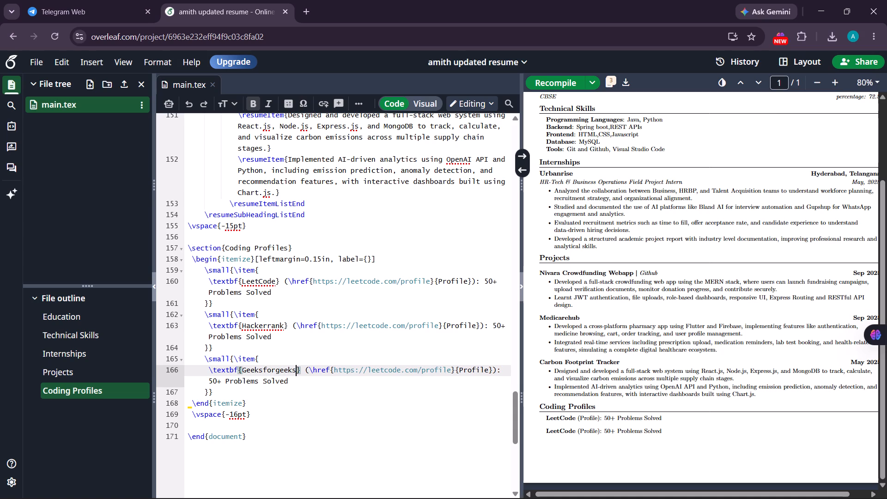
# Check the Coding Profiles entries in the reference CV.
pyautogui.hotkey('alt', 'Tab')
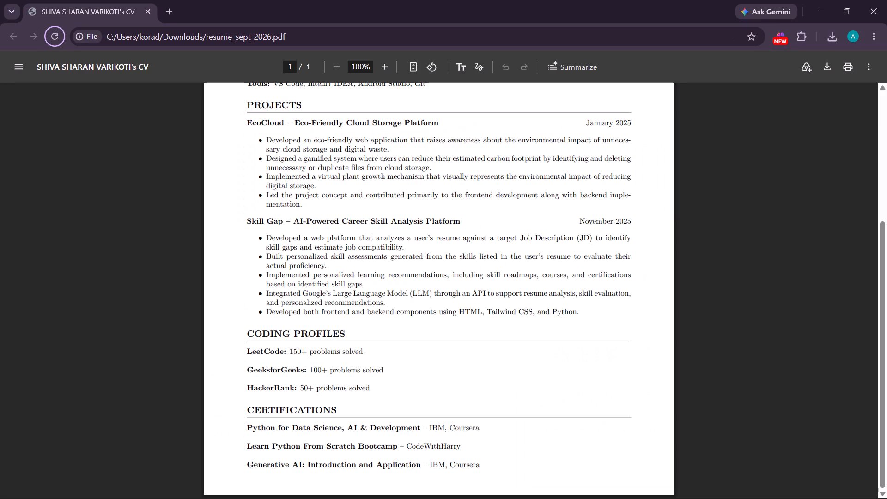
pyautogui.hotkey('alt', 'Tab')
# Correct the capitalization of the third Coding Profiles entry's name to "GeeksforGeeks".
pyautogui.click(280, 371)
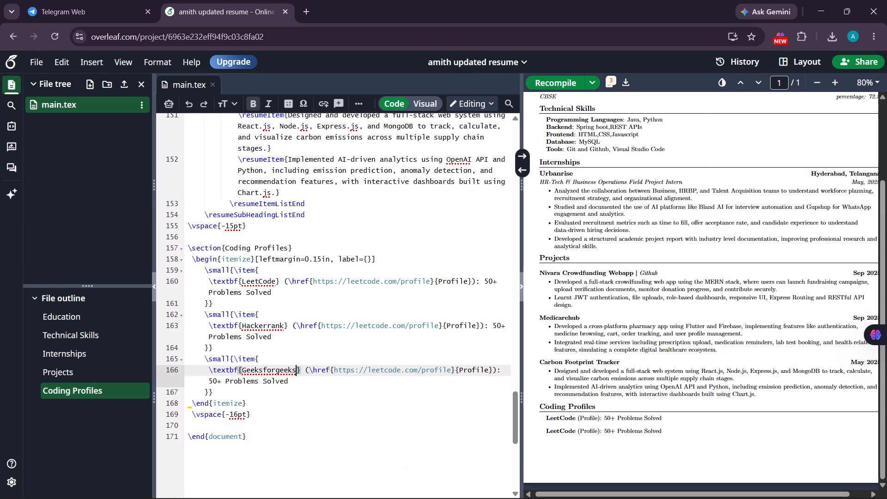
pyautogui.press('BackSpace')
pyautogui.hotkey('shift', 'g')
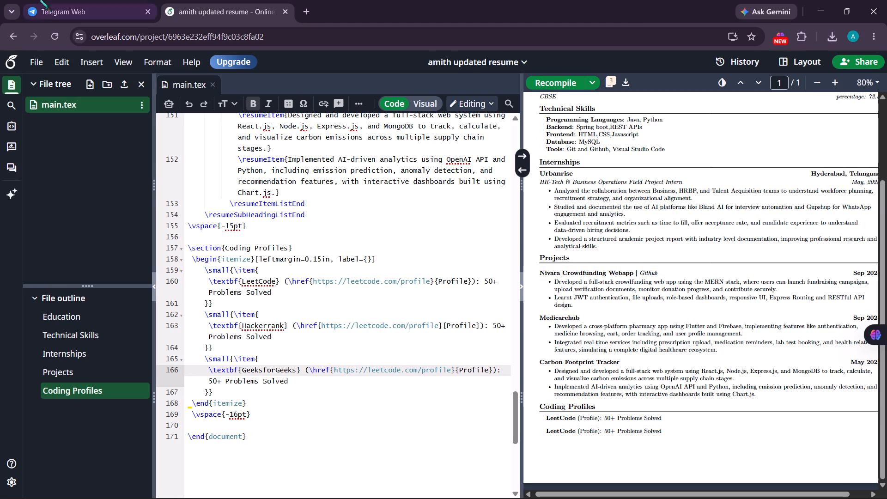
# Recompile the resume and download the compiled PDF.
pyautogui.click(552, 88)
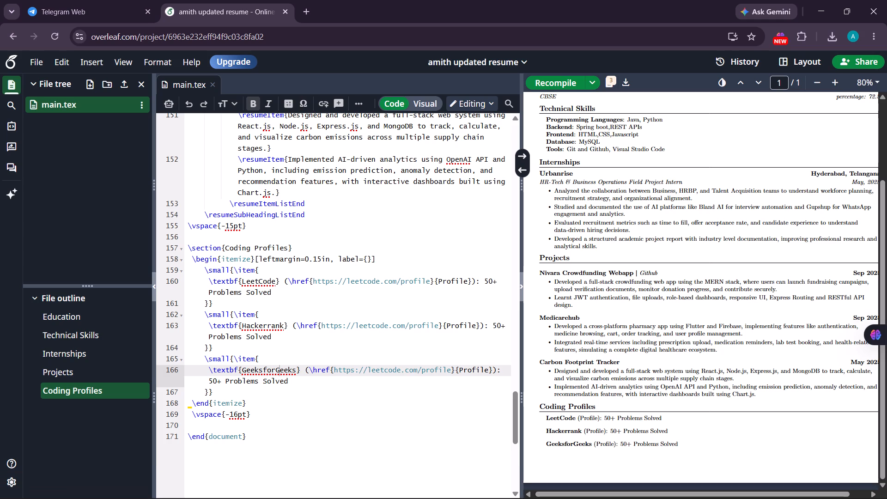
pyautogui.scroll(4, 293, 467)
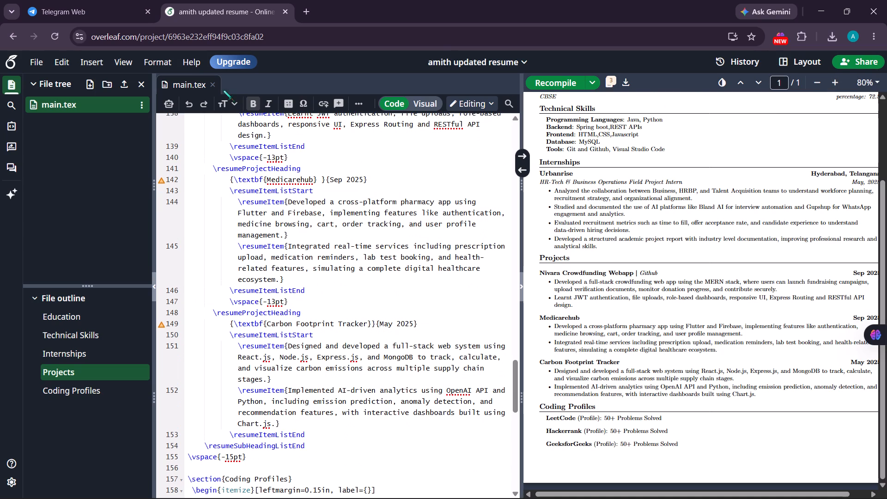
pyautogui.click(629, 84)
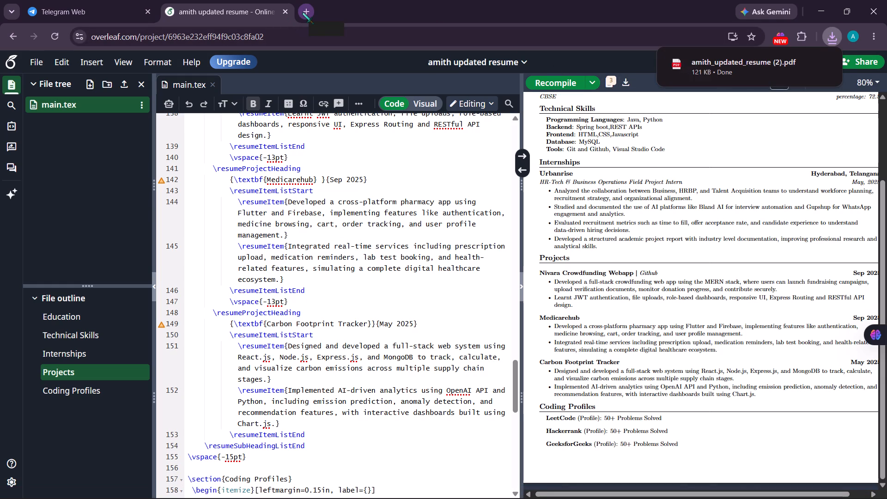
# Minimize the open browser windows, including the resume editor and the reference CV, to reach the desktop.
pyautogui.click(820, 5)
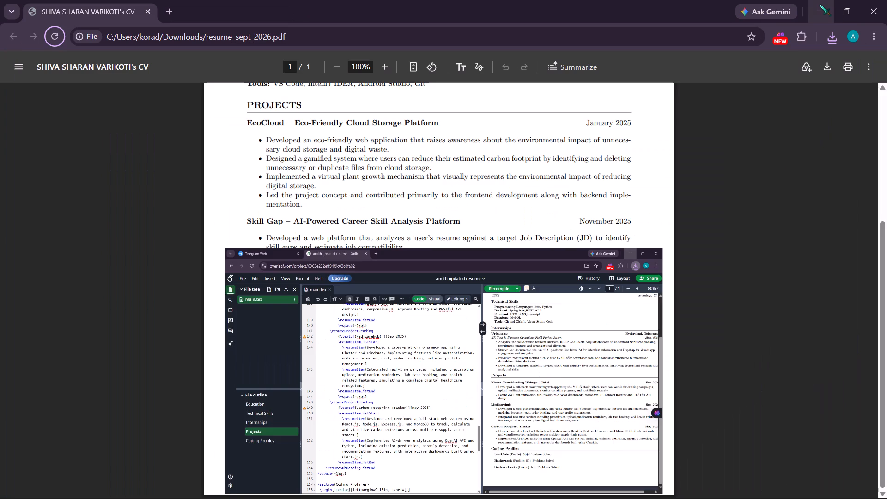
pyautogui.click(820, 5)
pyautogui.click(820, 5)
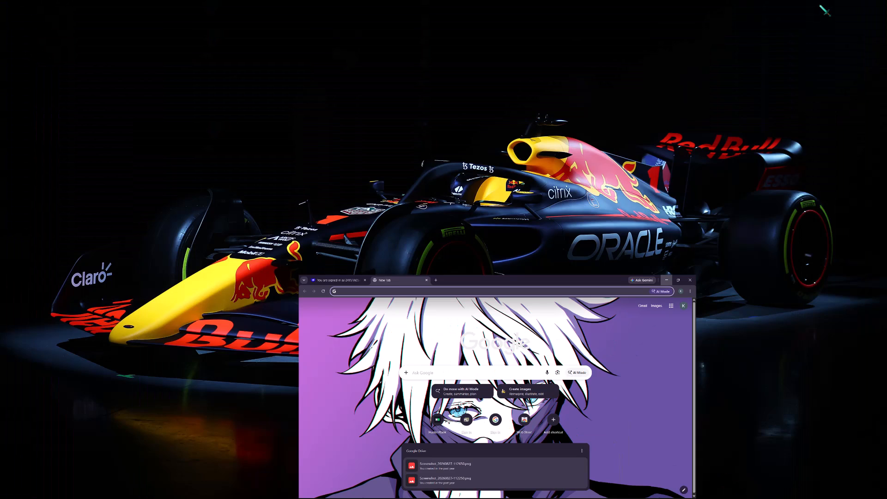